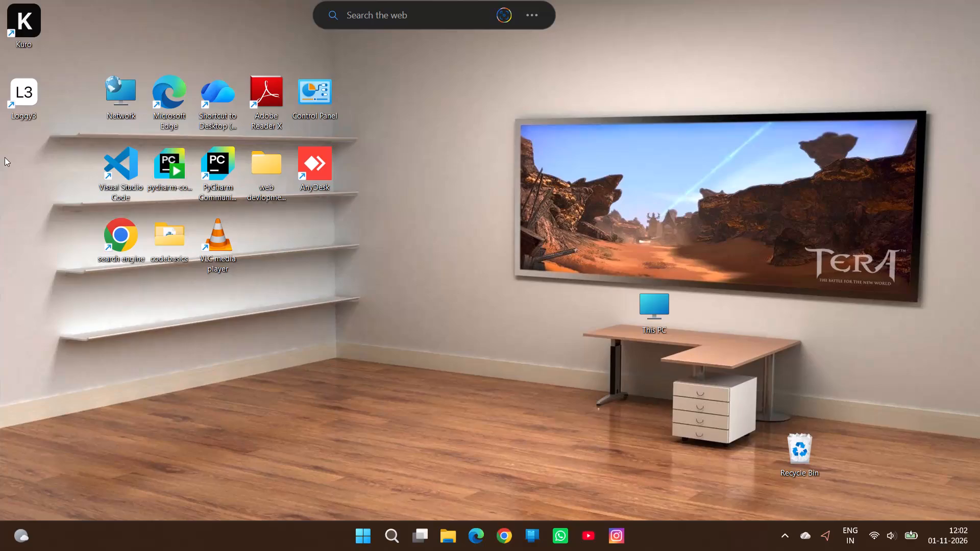
# Open Google Chrome with the second user profile.
pyautogui.doubleClick(122, 254)
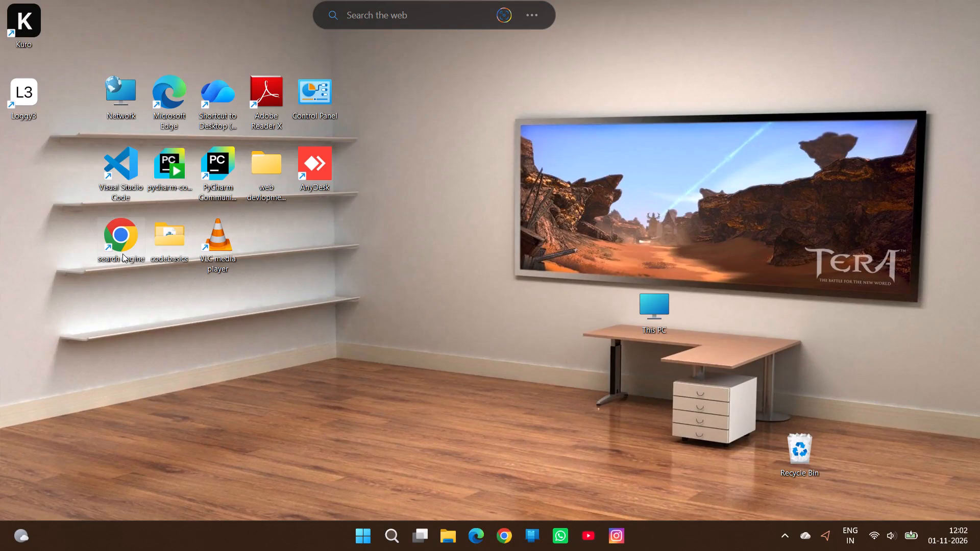
pyautogui.click(496, 317)
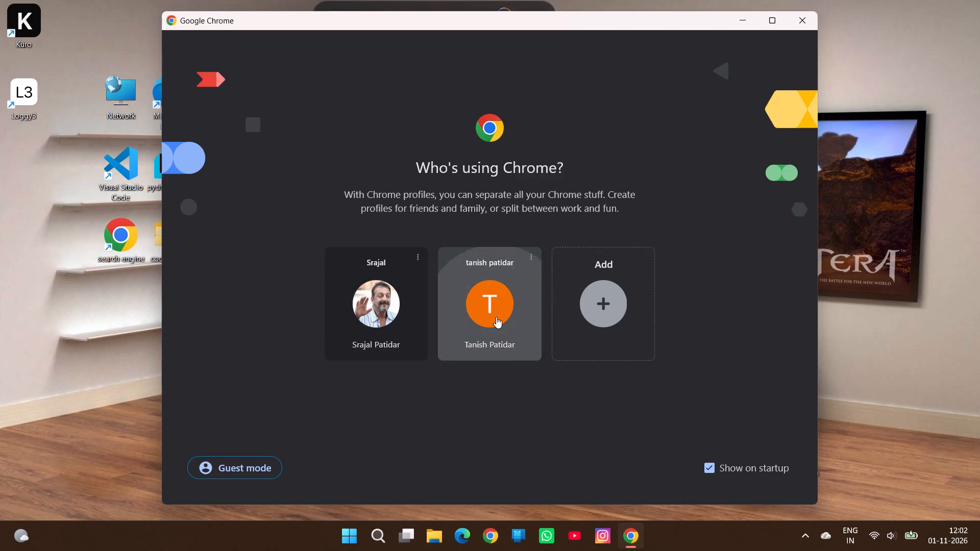
# Search Google for canva and open the result for logging into a Canva account.
pyautogui.click(405, 254)
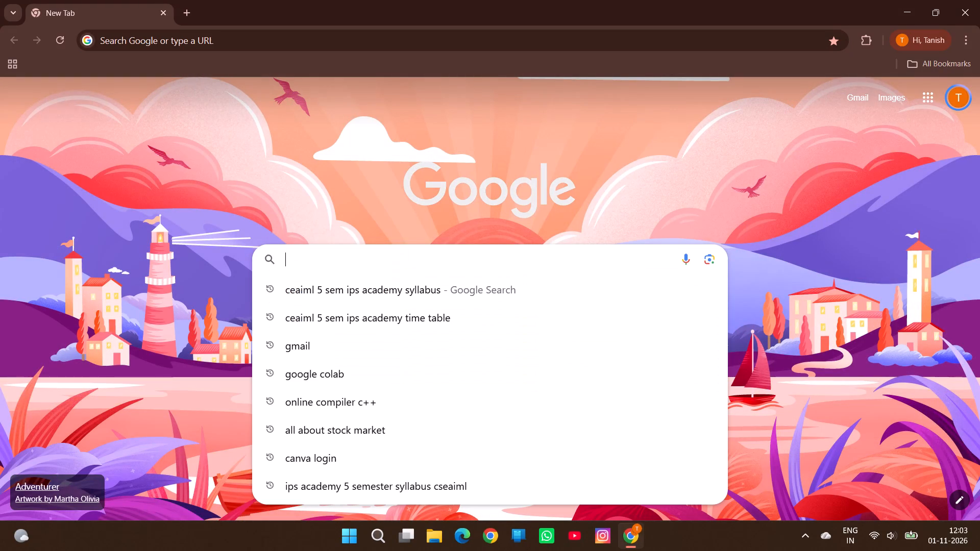
pyautogui.write('cab')
pyautogui.press('BackSpace')
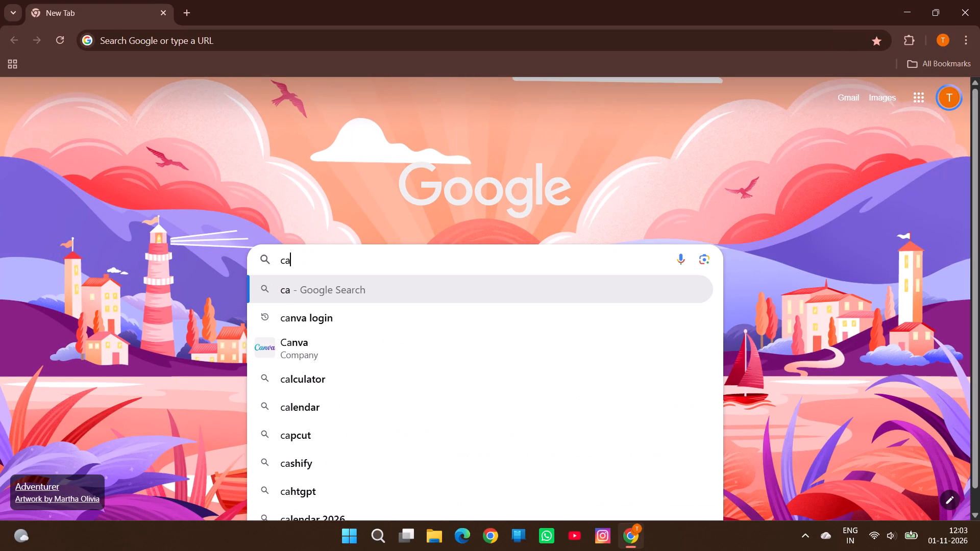
pyautogui.write('nva')
pyautogui.press('space')
pyautogui.press('Return')
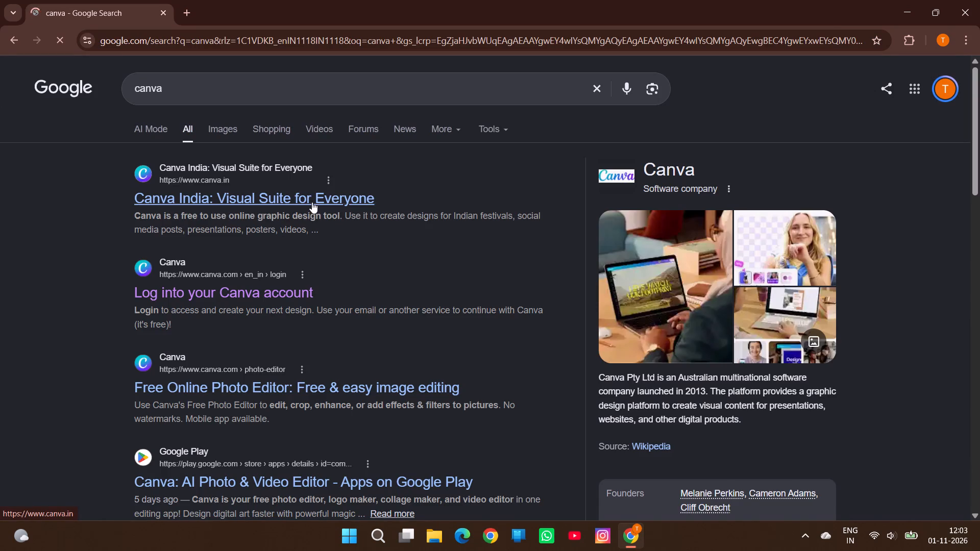
pyautogui.click(312, 202)
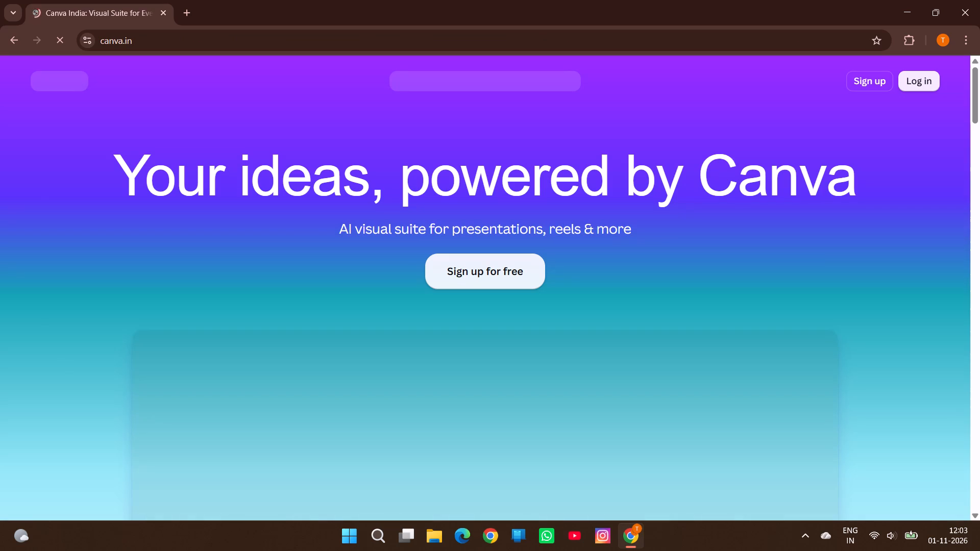
pyautogui.click(7, 40)
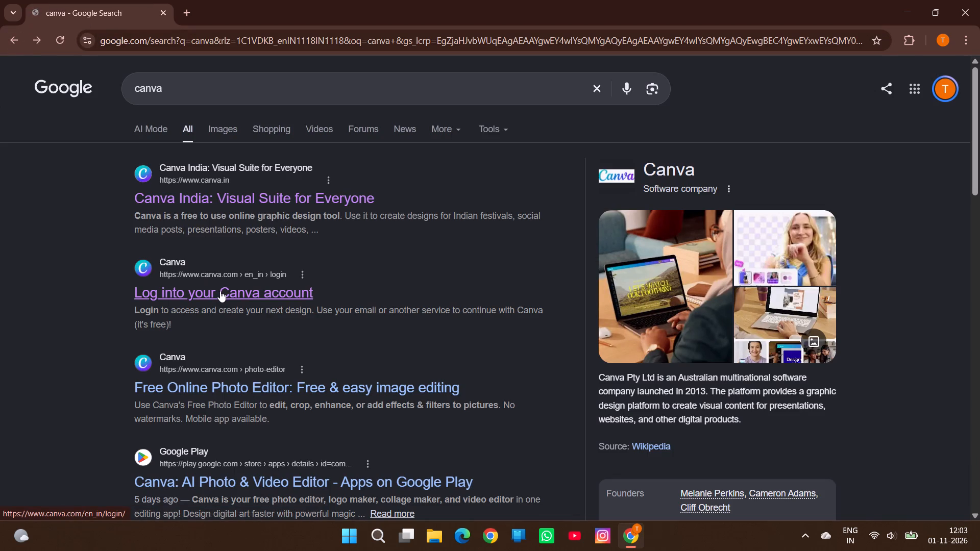
pyautogui.click(220, 291)
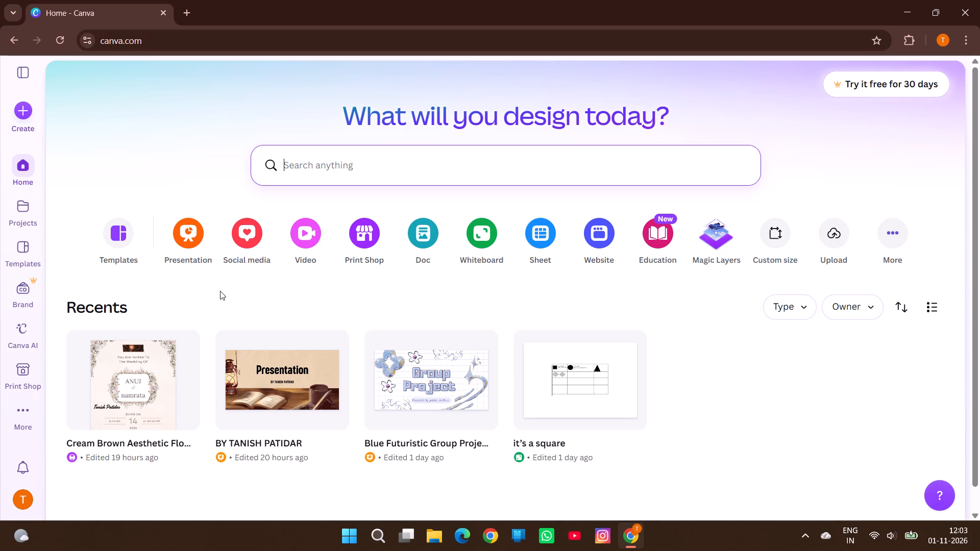
# Open the Create a design window and look through the suggested design types, including Popular on Canva and Try something new.
pyautogui.click(21, 119)
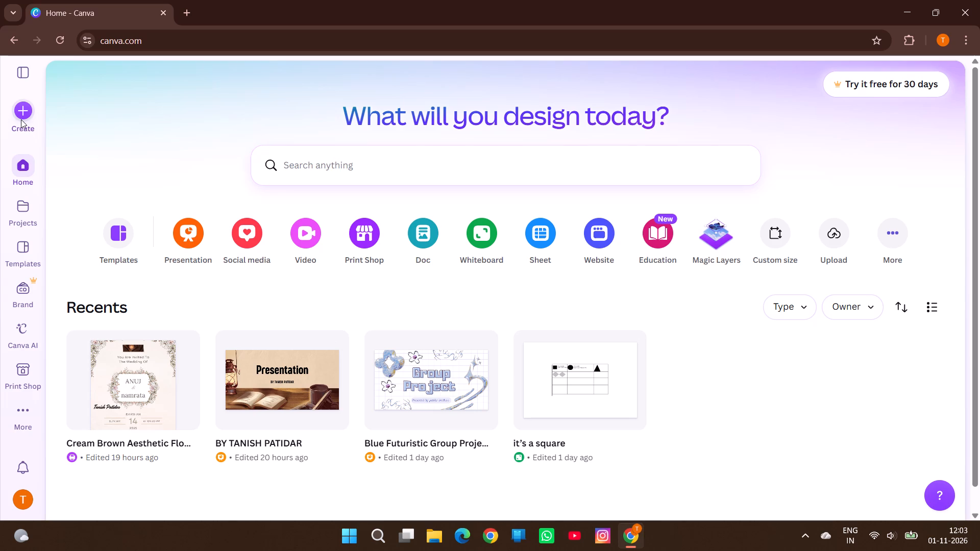
pyautogui.click(21, 117)
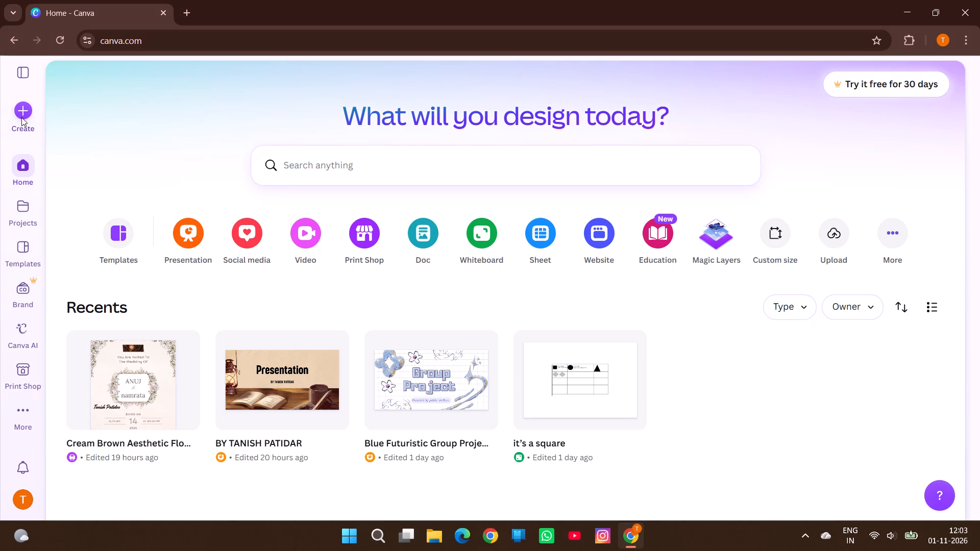
pyautogui.scroll(-1, 122, 366)
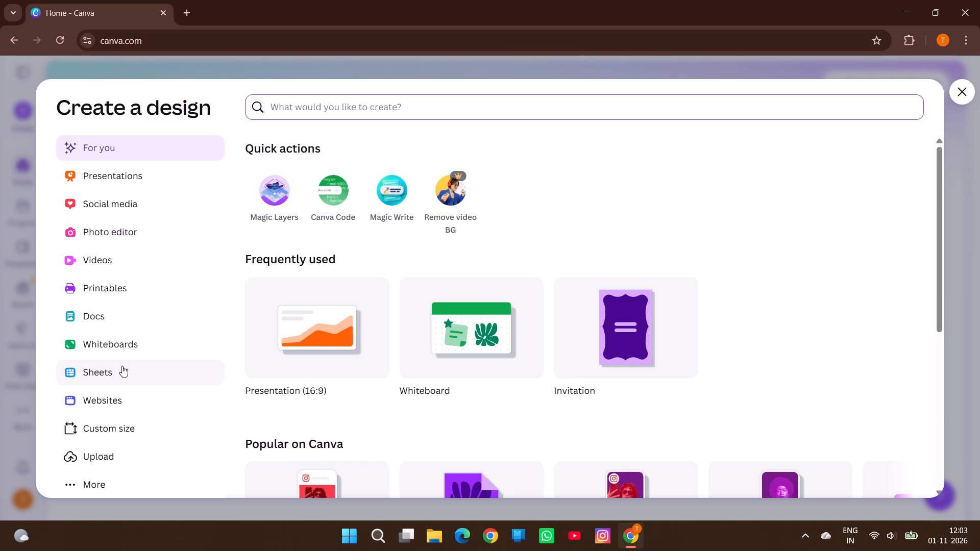
pyautogui.scroll(-2, 122, 366)
pyautogui.scroll(-10, 337, 358)
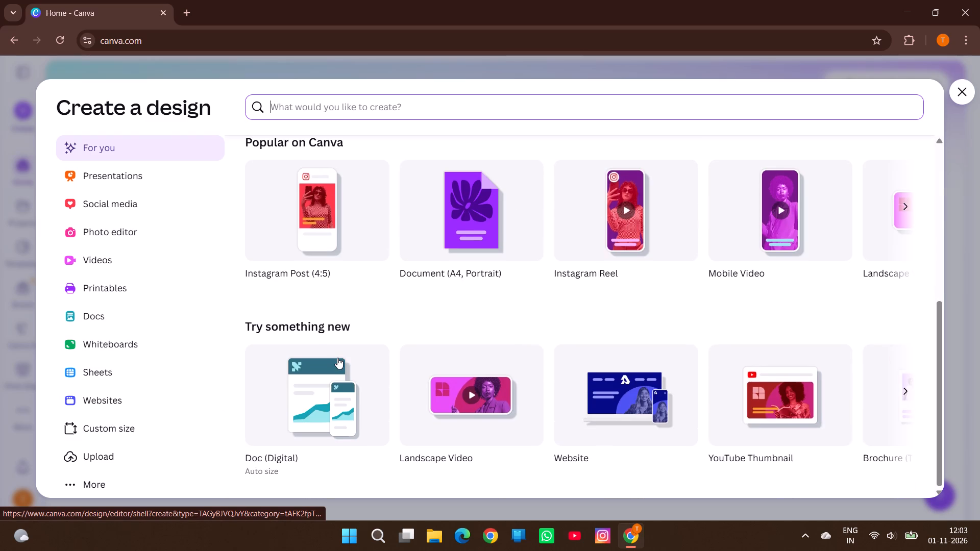
pyautogui.hscroll(-6, 560, 364)
pyautogui.hscroll(6, 560, 364)
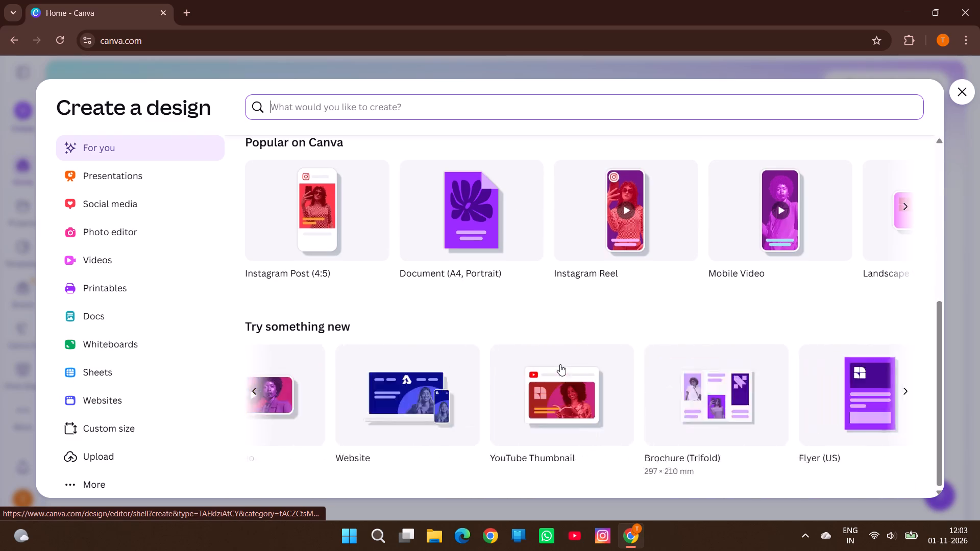
pyautogui.hscroll(5, 560, 364)
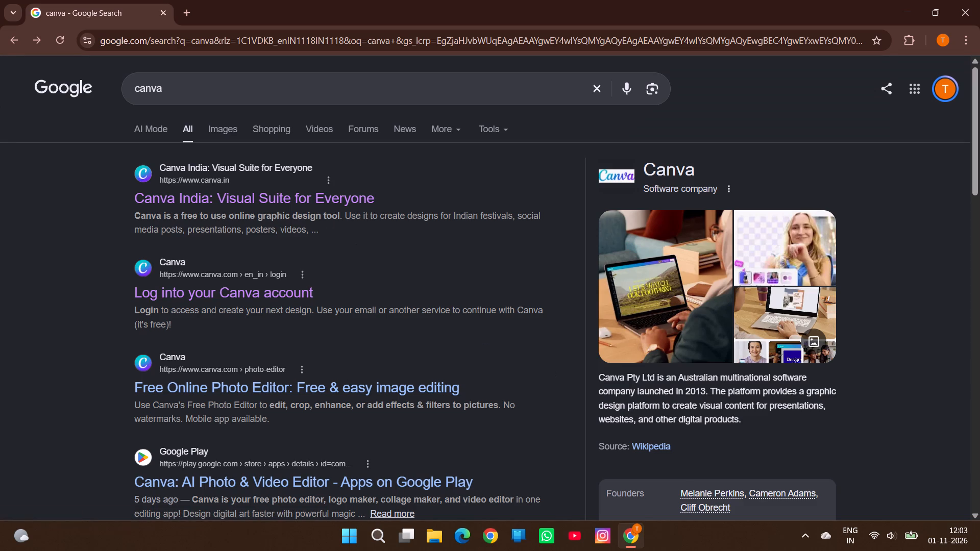
# Reopen Canva from the Google result for logging into an account and bring up the Create a design window again.
pyautogui.click(243, 288)
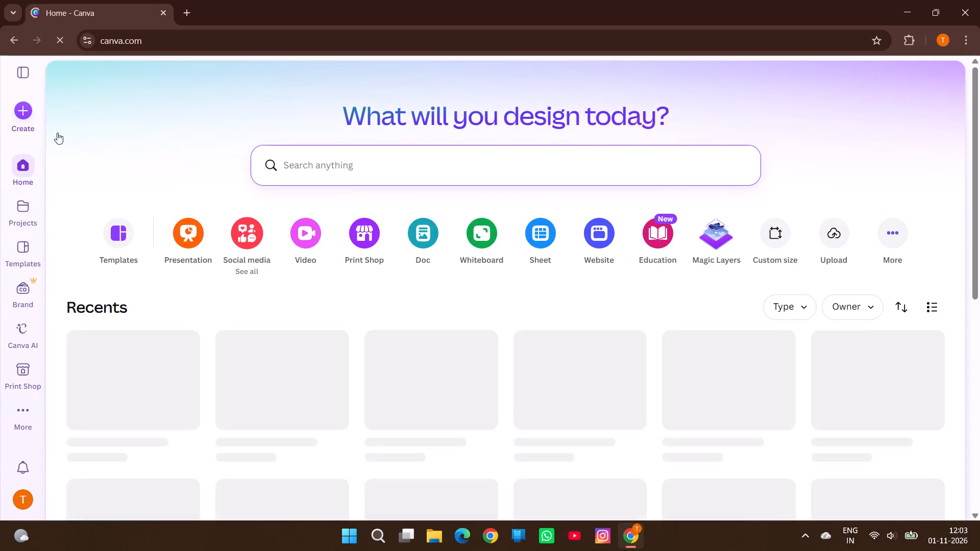
pyautogui.click(23, 107)
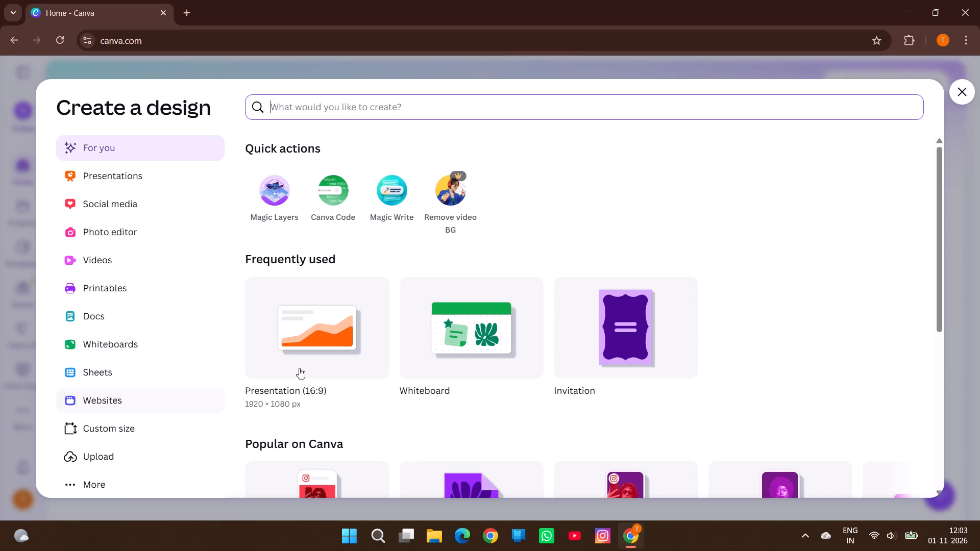
# Create a new blank video design from the design types on offer.
pyautogui.scroll(-4, 401, 359)
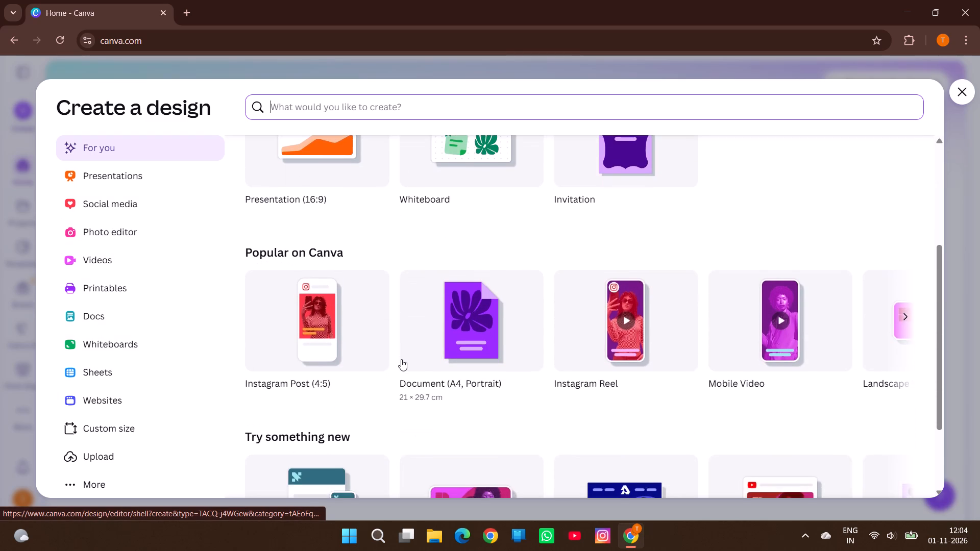
pyautogui.scroll(-2, 401, 359)
pyautogui.click(463, 379)
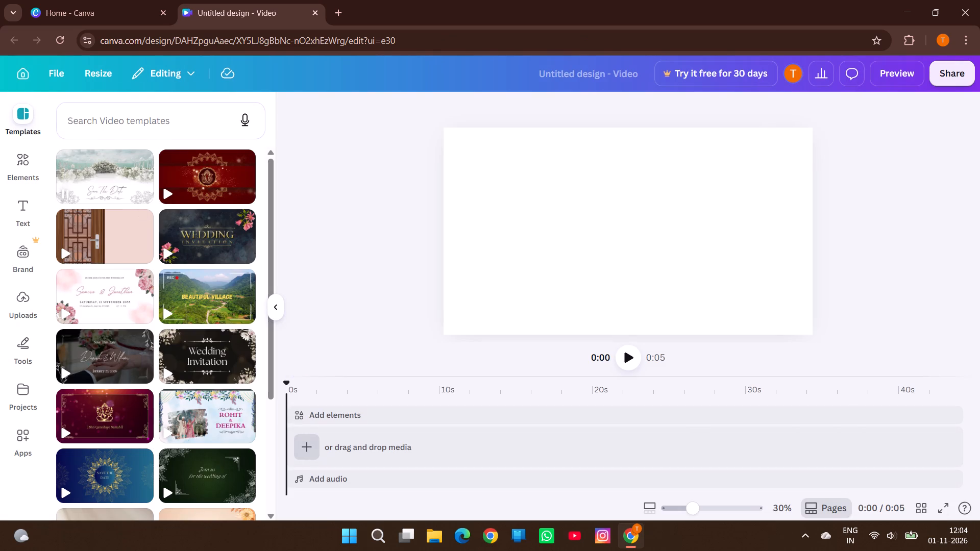
# Browse the video templates and apply the "WELCOME TO My Channel" page of the Pink Pastel Cute Doodle Animated Welcome Youtube Intro Video.
pyautogui.click(118, 120)
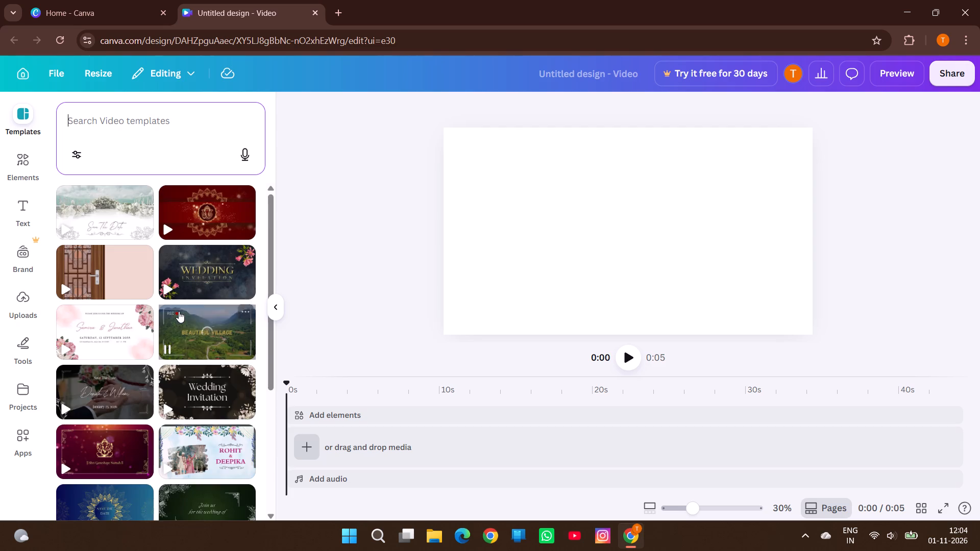
pyautogui.scroll(-4, 179, 311)
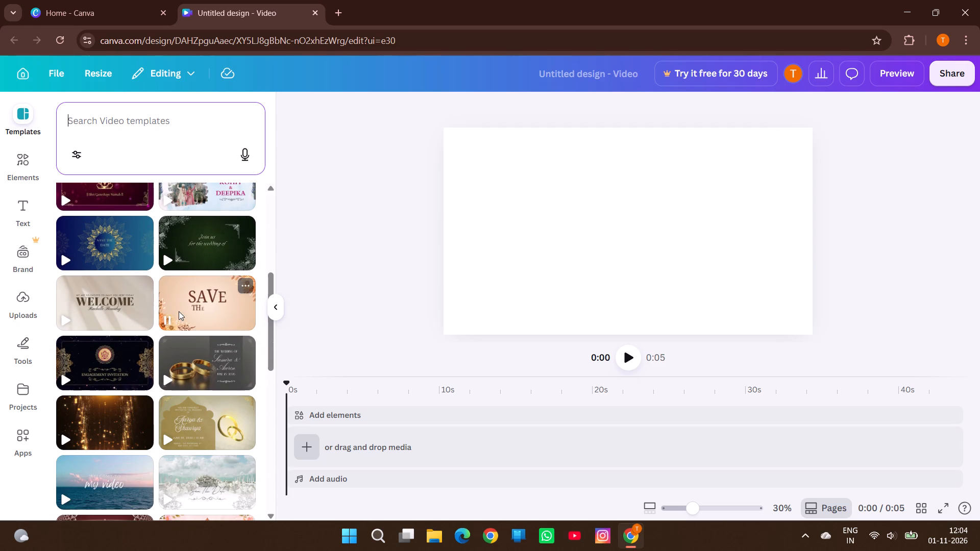
pyautogui.scroll(-3, 148, 350)
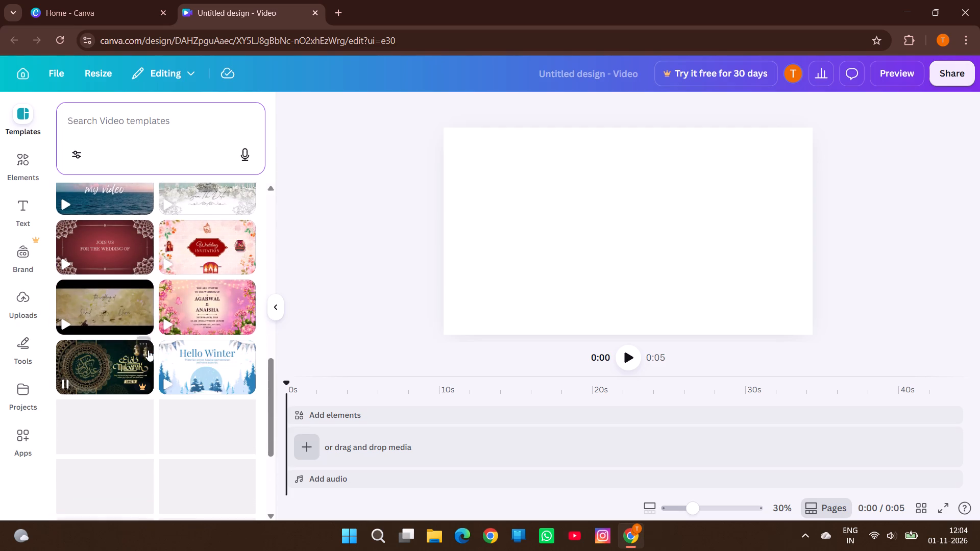
pyautogui.scroll(-3, 148, 350)
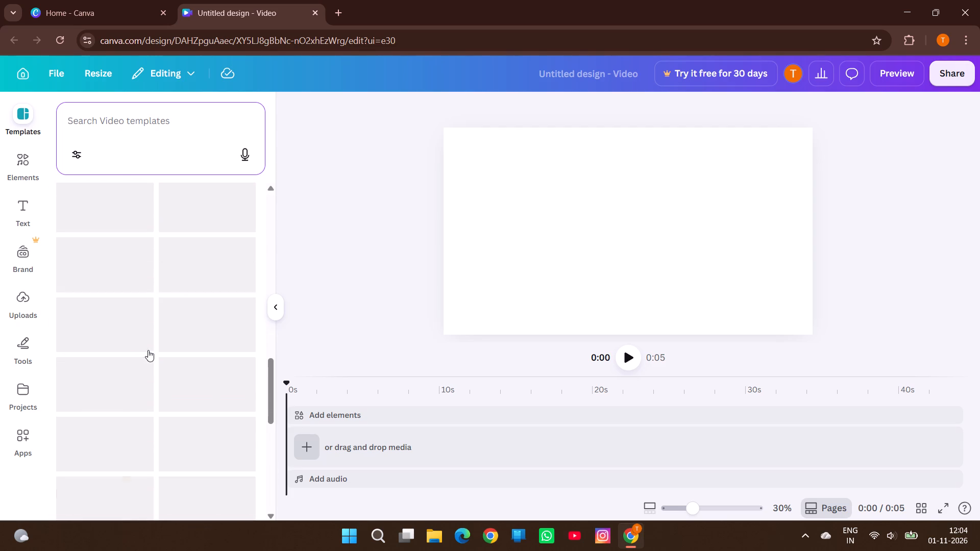
pyautogui.scroll(2, 148, 350)
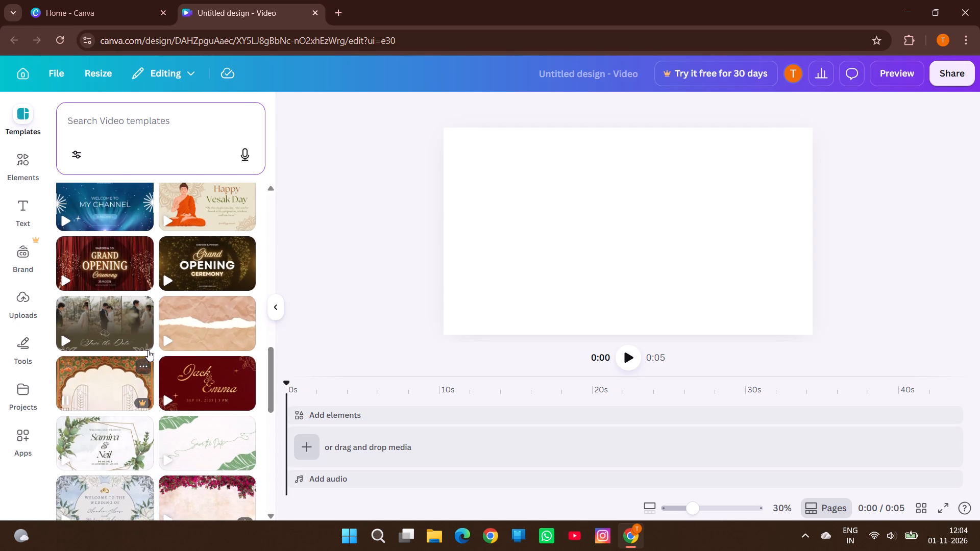
pyautogui.scroll(1, 148, 350)
pyautogui.scroll(-3, 148, 350)
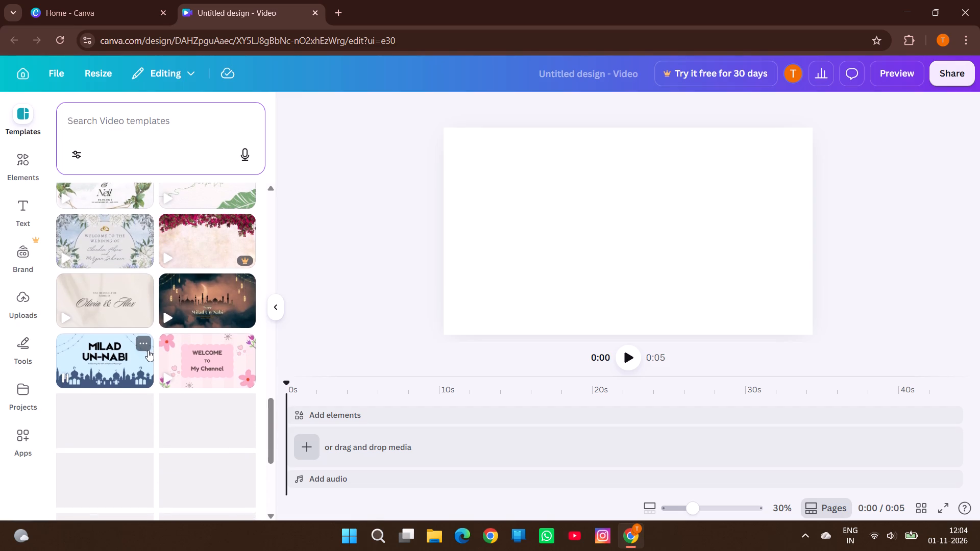
pyautogui.scroll(-2, 148, 350)
pyautogui.scroll(1, 148, 350)
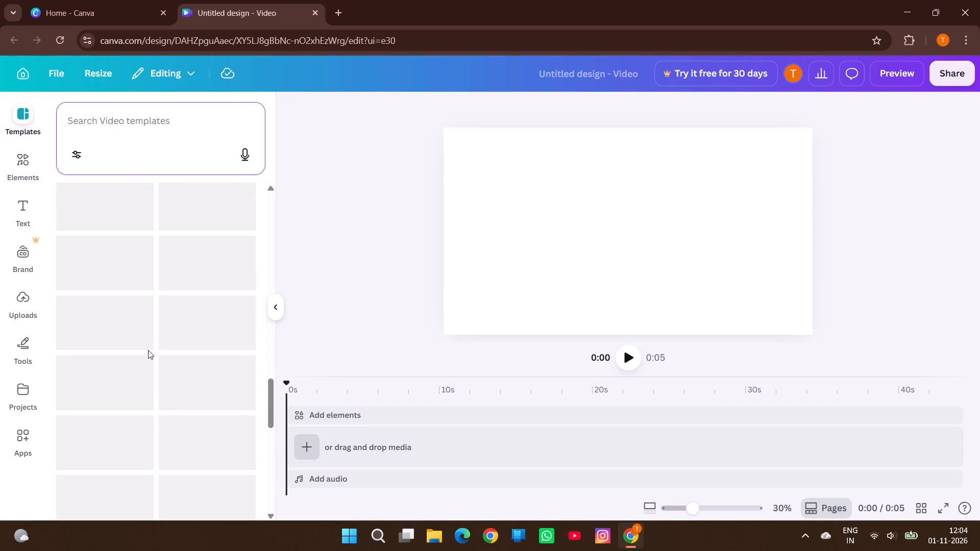
pyautogui.scroll(1, 148, 350)
pyautogui.click(165, 246)
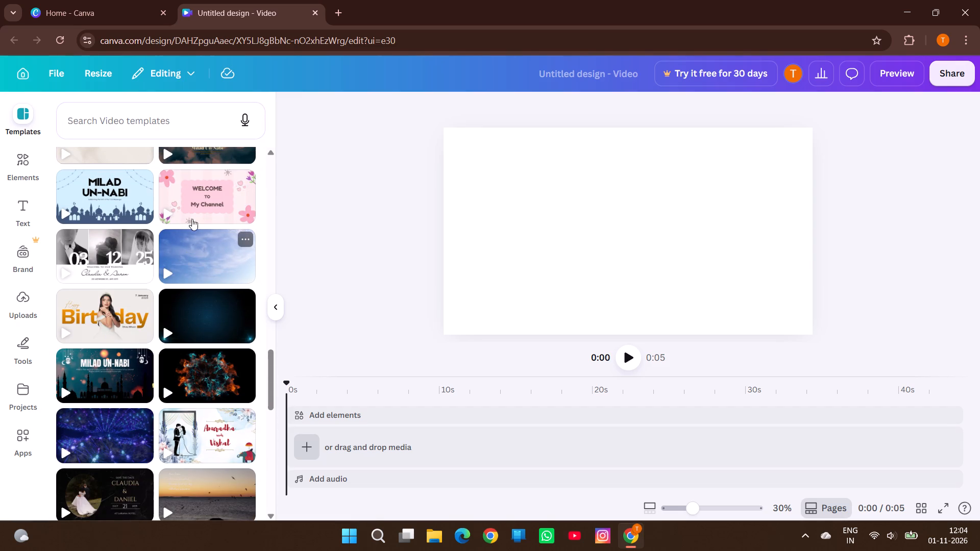
pyautogui.click(206, 207)
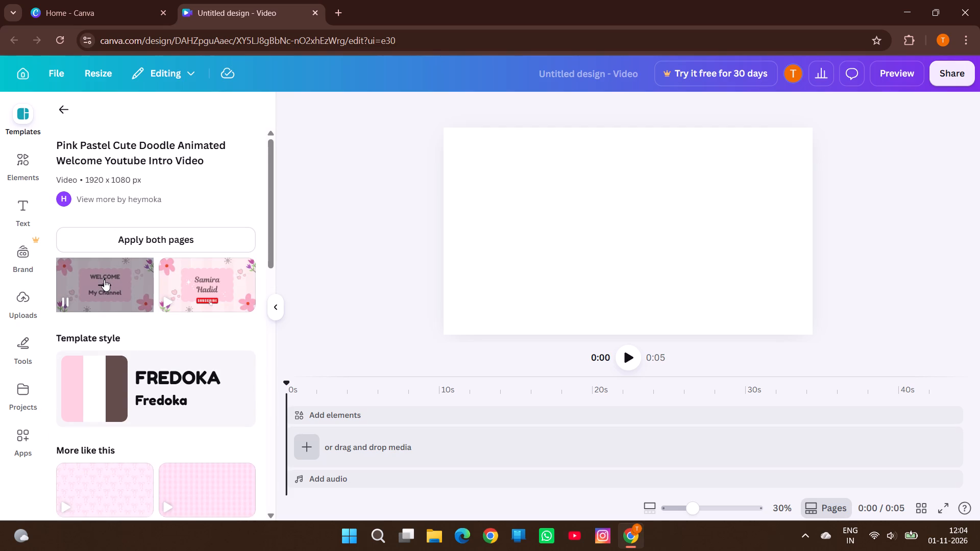
pyautogui.click(104, 280)
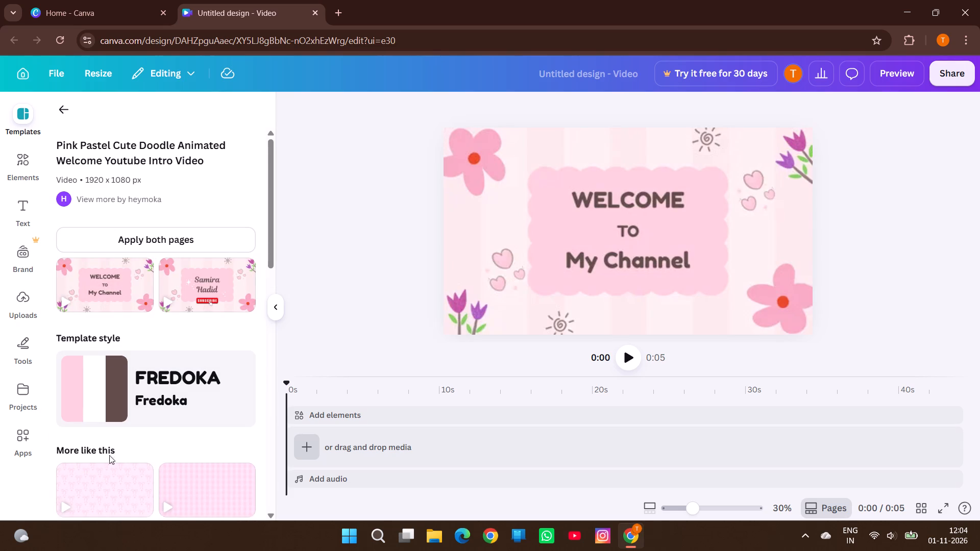
# Add the similar Pink and White Playful Welcome Video template with the bow pattern as a second page.
pyautogui.click(110, 480)
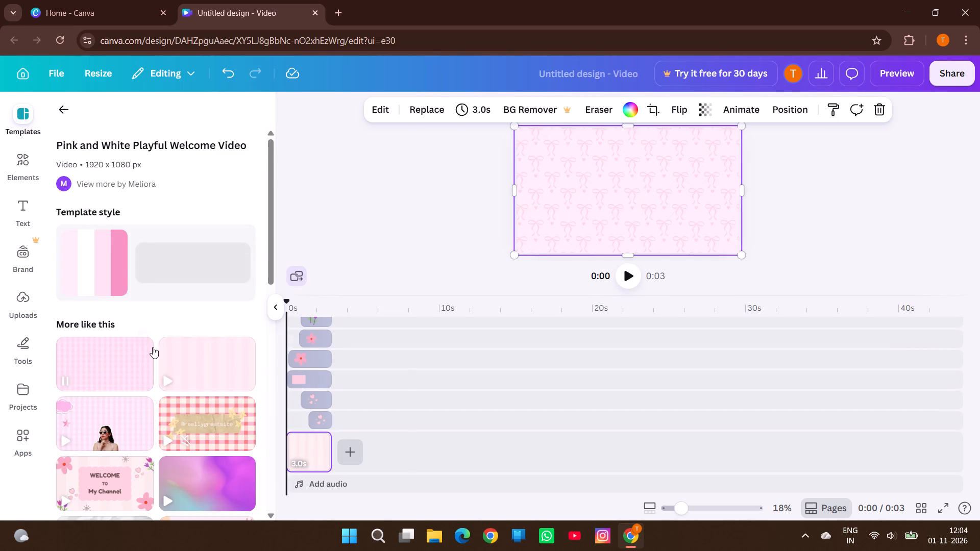
# Inspect the timeline layers of both pages and play the video through from the beginning.
pyautogui.scroll(1, 126, 309)
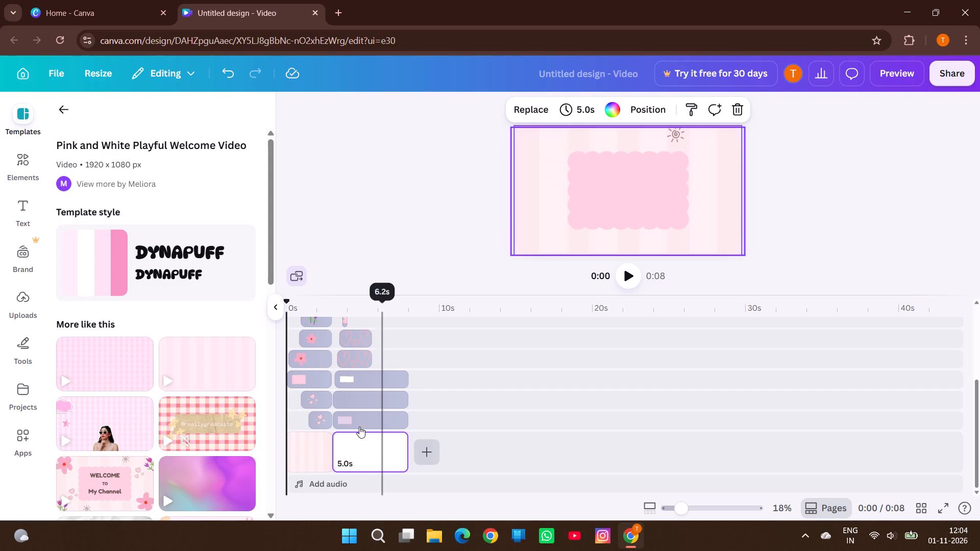
pyautogui.click(321, 436)
pyautogui.scroll(2, 356, 394)
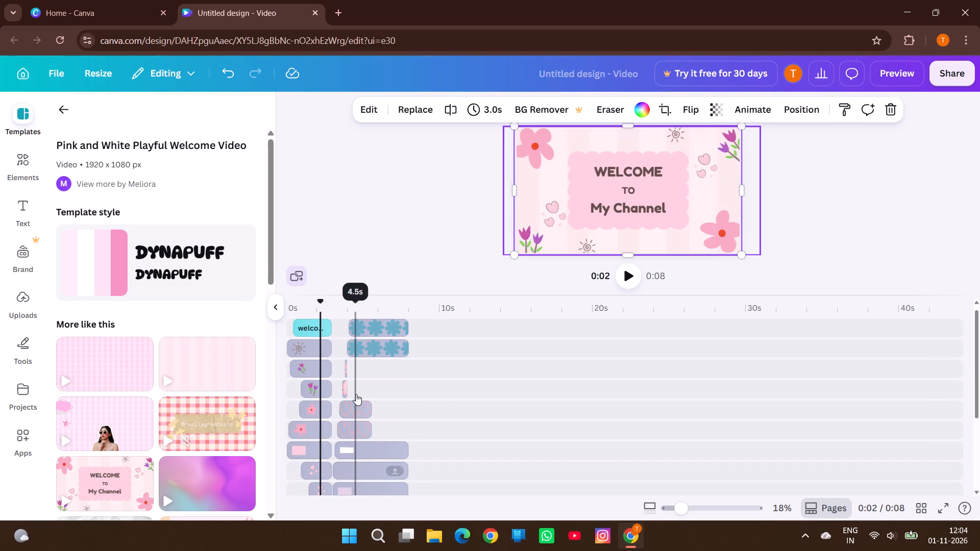
pyautogui.click(315, 348)
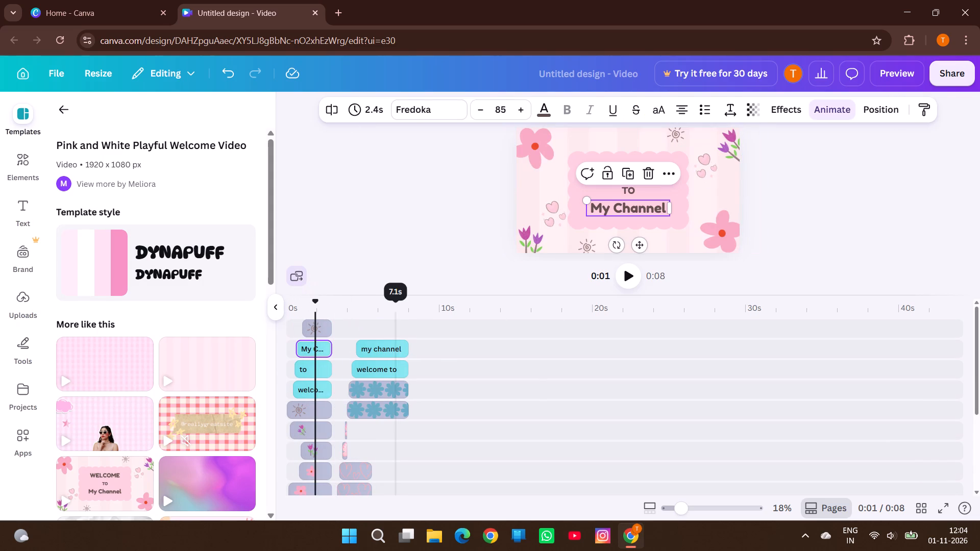
pyautogui.click(621, 286)
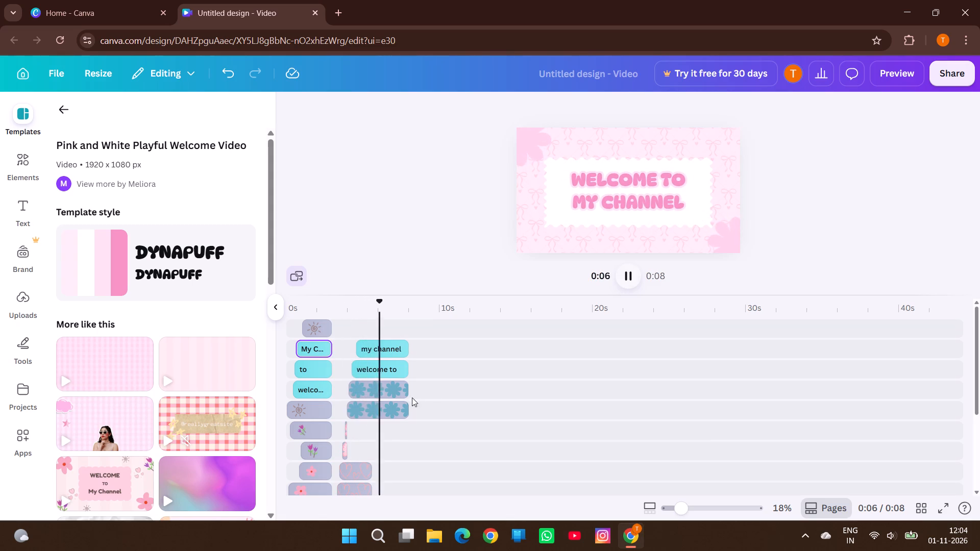
pyautogui.click(313, 480)
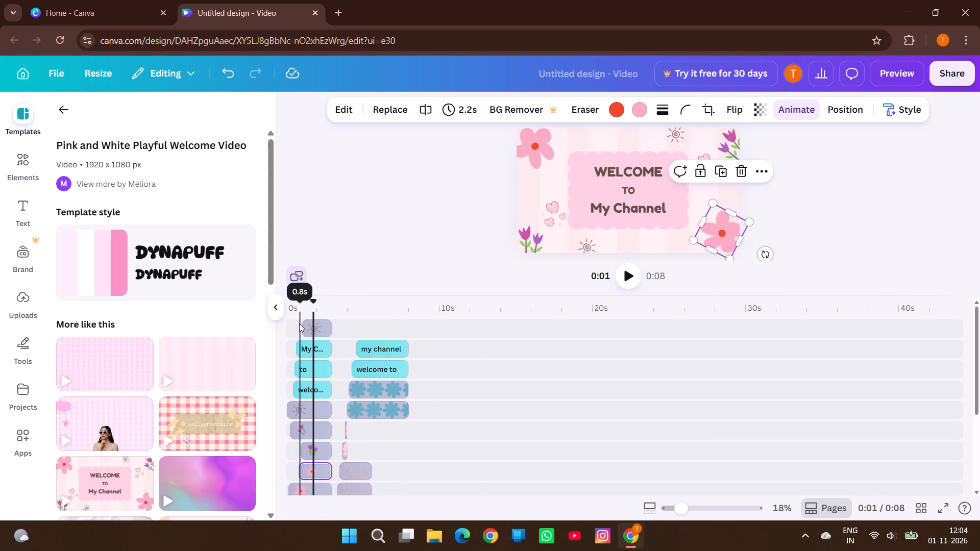
pyautogui.click(291, 308)
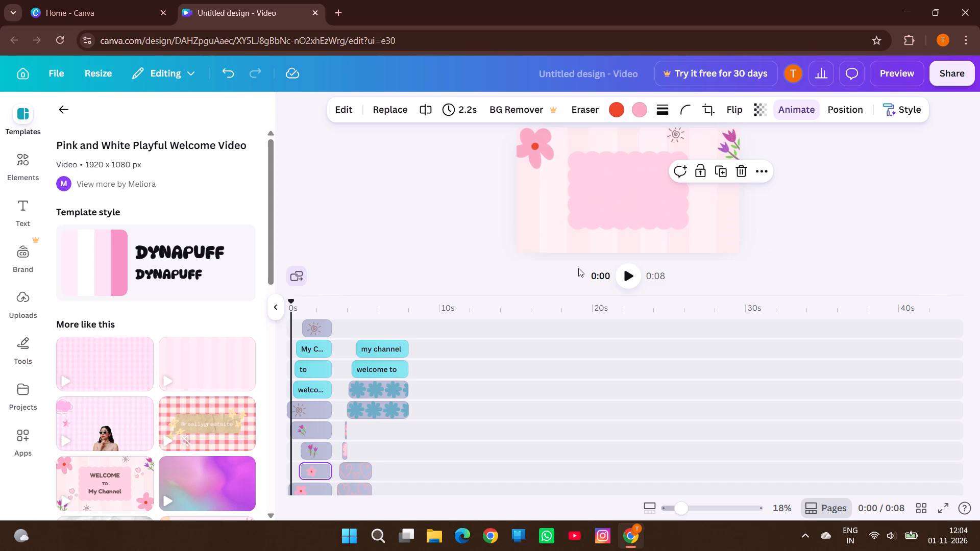
pyautogui.click(628, 278)
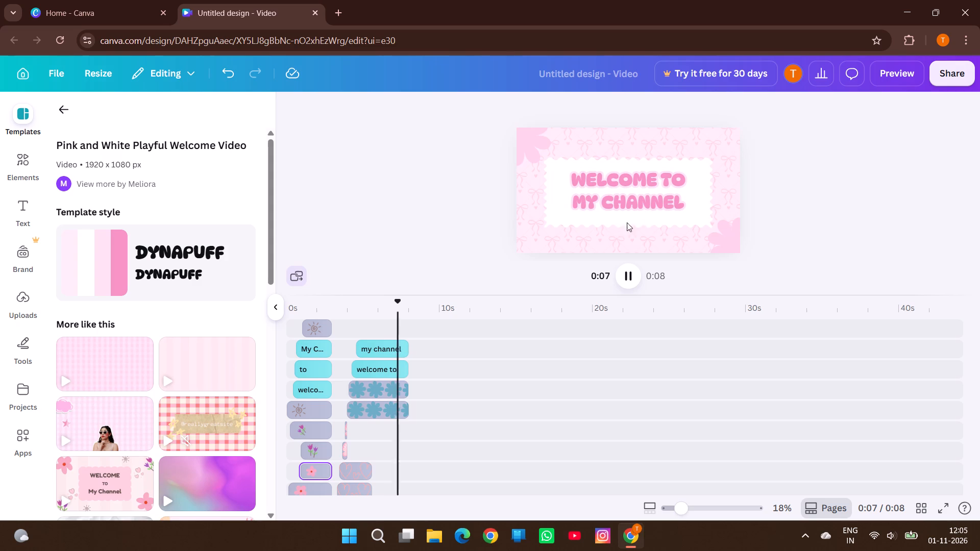
# Delete the "MY CHANNEL" text from the second page.
pyautogui.click(673, 201)
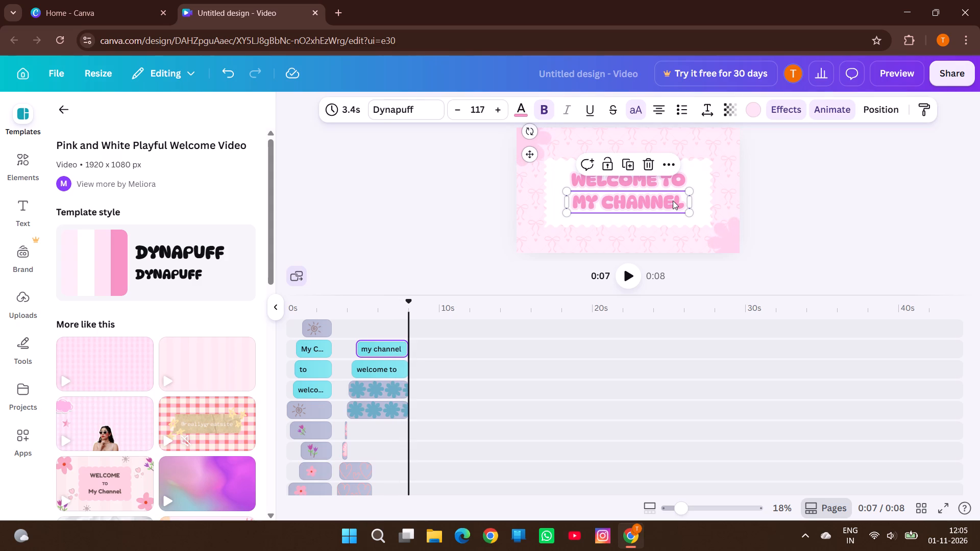
pyautogui.press('BackSpace')
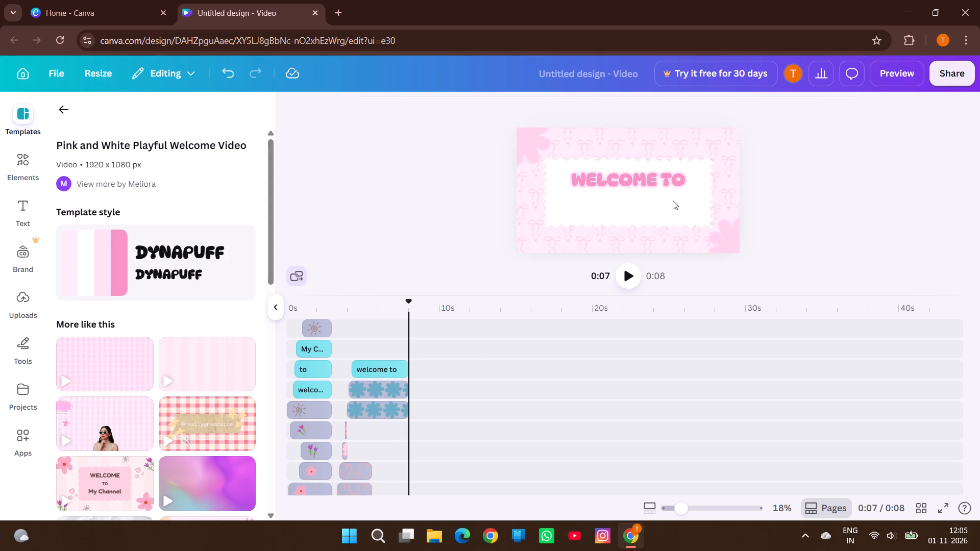
# Replace the "WELCOME TO" text on the second page with "THE CAR COLLECTION".
pyautogui.click(660, 178)
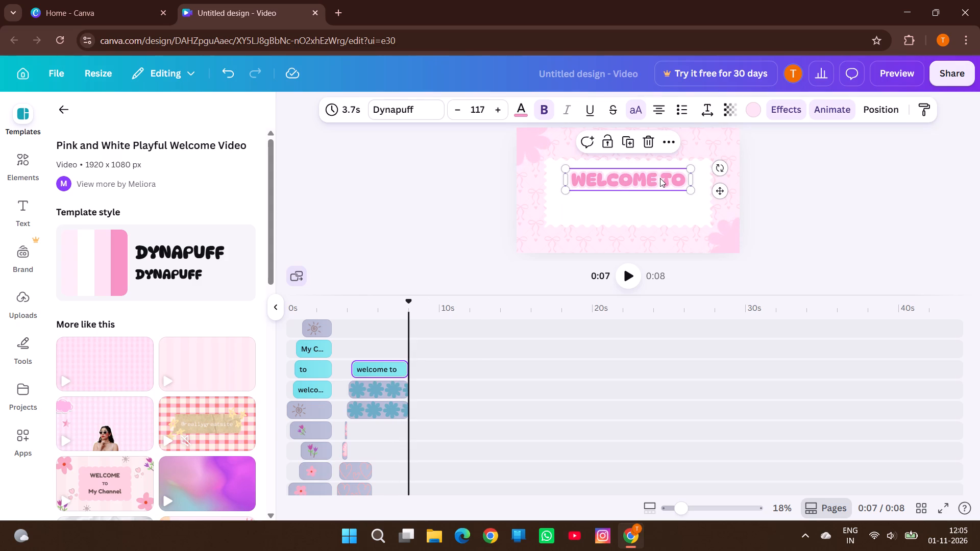
pyautogui.doubleClick(660, 178)
pyautogui.press('BackSpace')
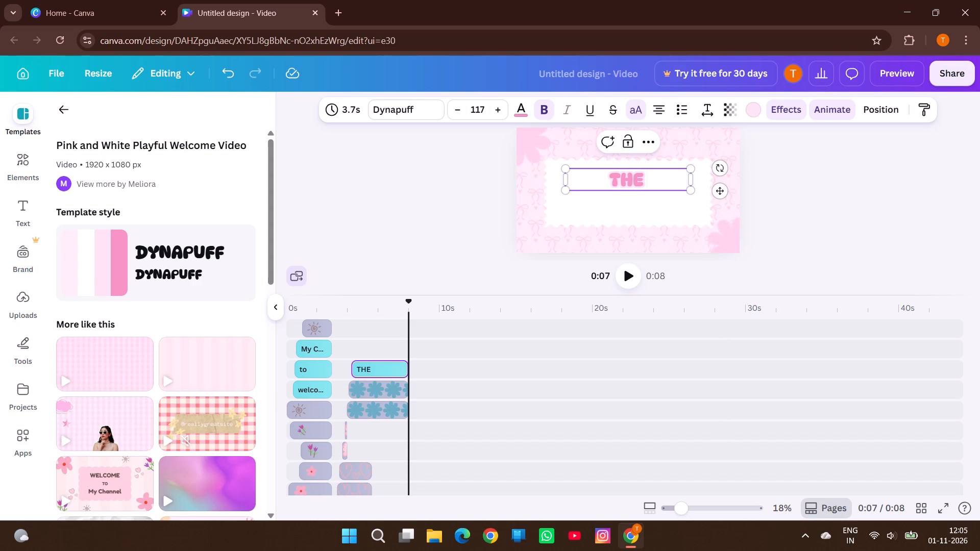
pyautogui.write('CAR')
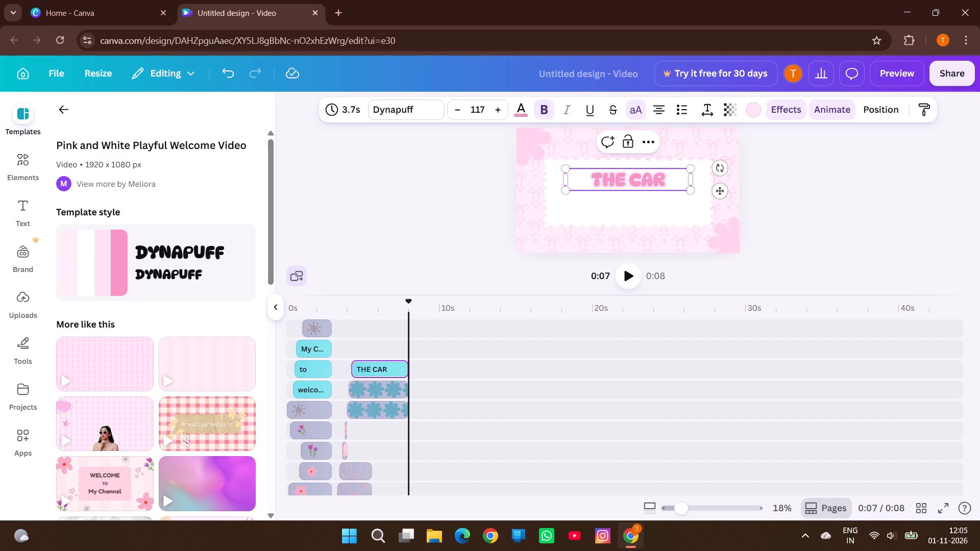
pyautogui.press('space')
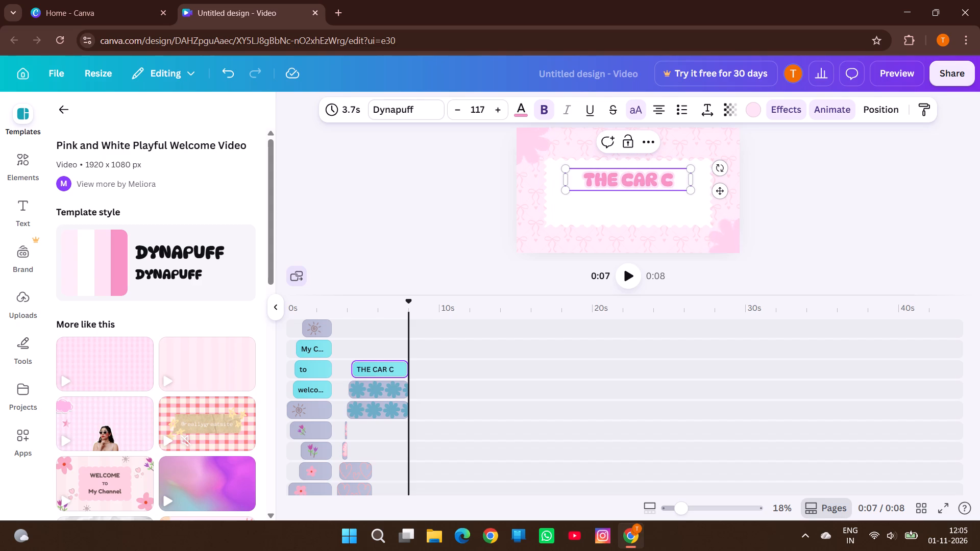
pyautogui.write('ollectio')
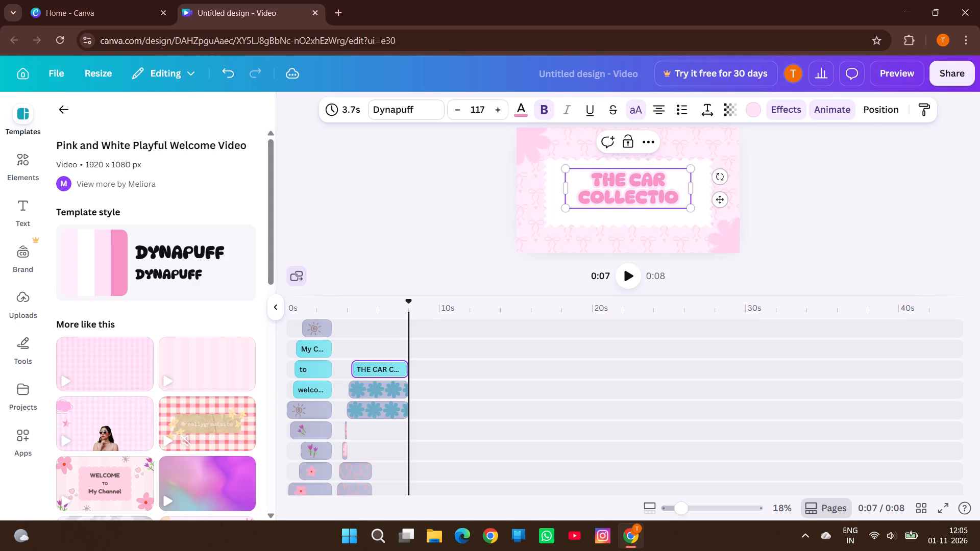
pyautogui.press('n')
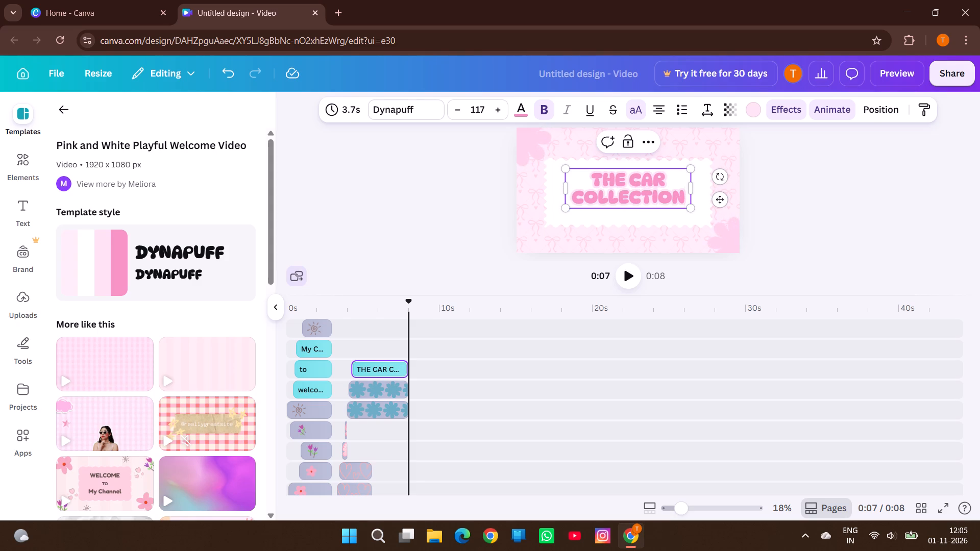
# Enlarge the "THE CAR COLLECTION" title from two opposite corners so it fills more of the white frame.
pyautogui.moveTo(691, 208); pyautogui.dragTo(696, 214)
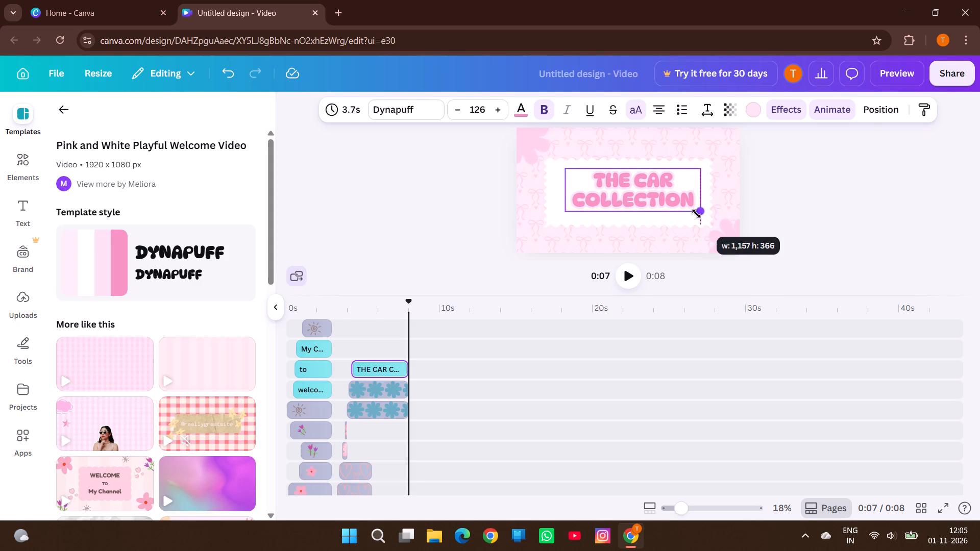
pyautogui.moveTo(696, 214); pyautogui.dragTo(699, 216)
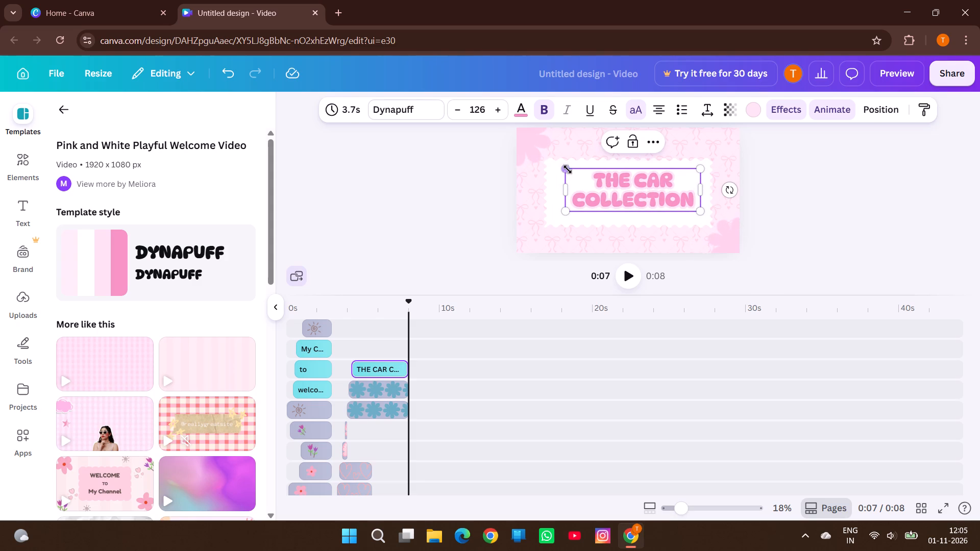
pyautogui.moveTo(567, 168); pyautogui.dragTo(551, 170)
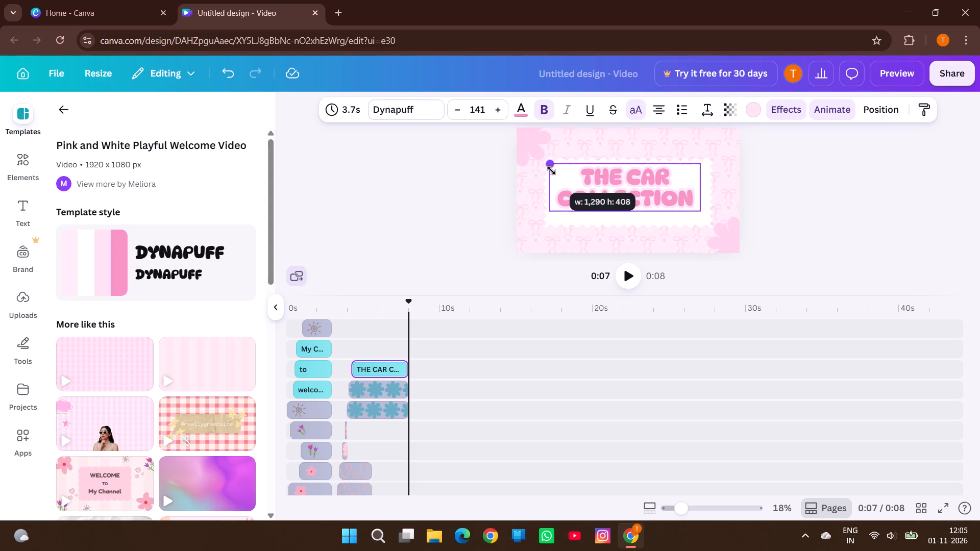
pyautogui.moveTo(551, 170); pyautogui.dragTo(554, 171)
pyautogui.click(770, 177)
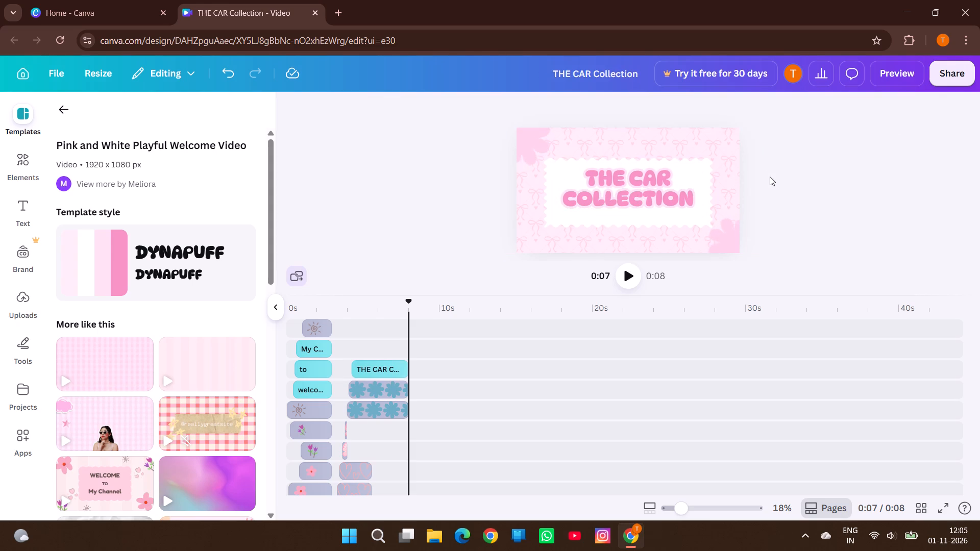
# Start adding a stock photo after the second page in the timeline.
pyautogui.click(306, 467)
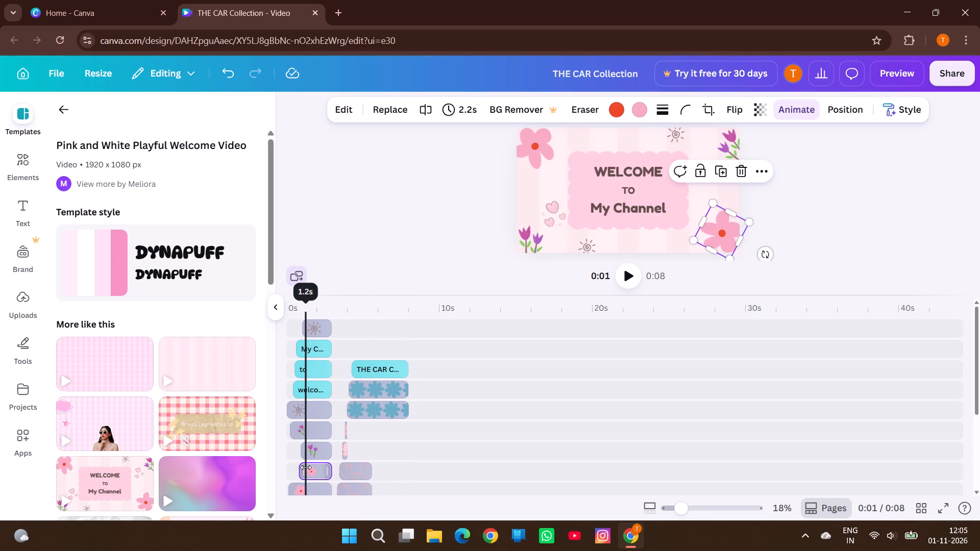
pyautogui.hscroll(3, 306, 467)
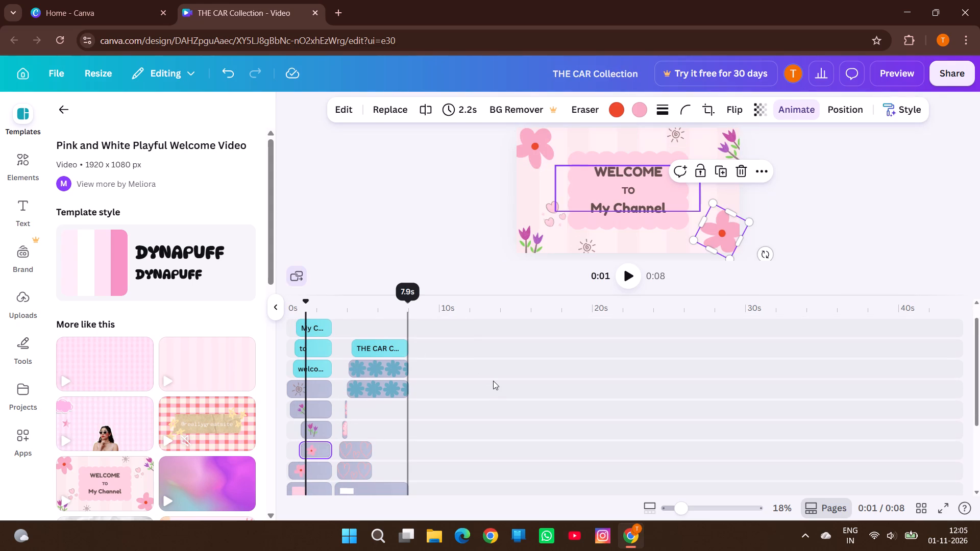
pyautogui.hscroll(1, 507, 383)
pyautogui.scroll(4, 507, 383)
pyautogui.scroll(-1, 507, 383)
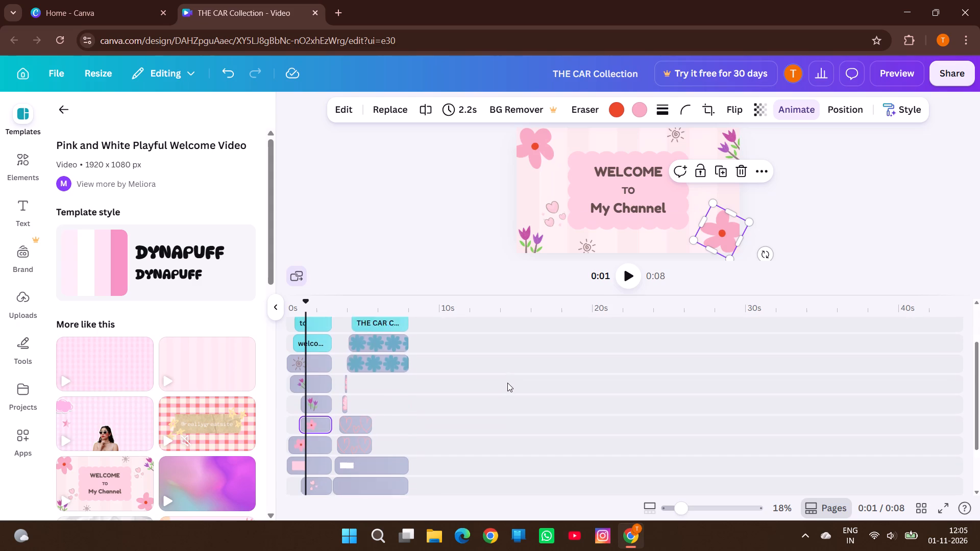
pyautogui.scroll(-2, 507, 383)
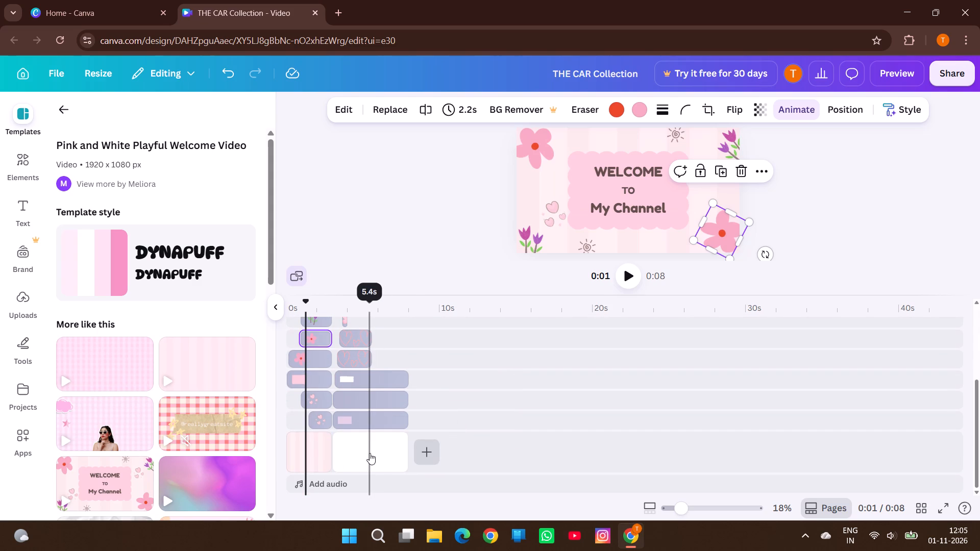
pyautogui.click(370, 453)
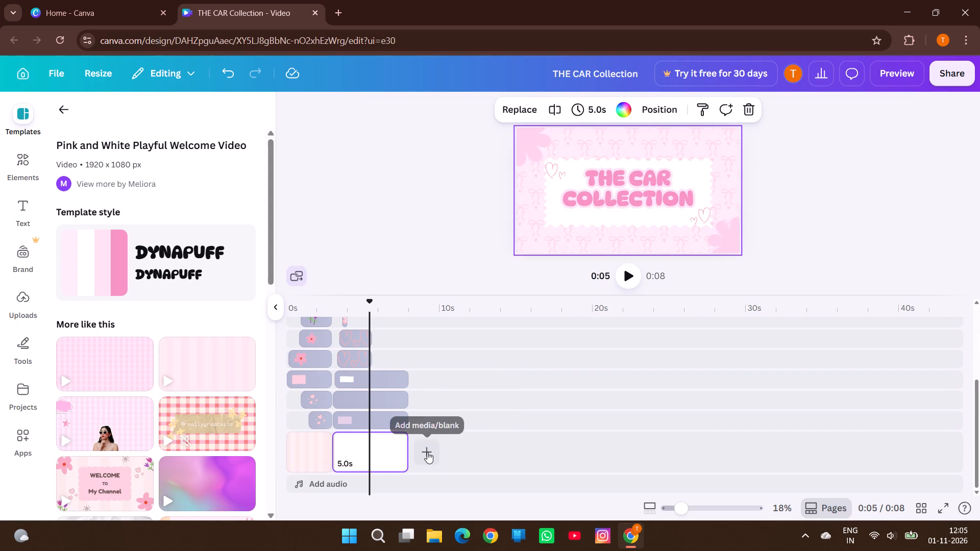
pyautogui.click(427, 452)
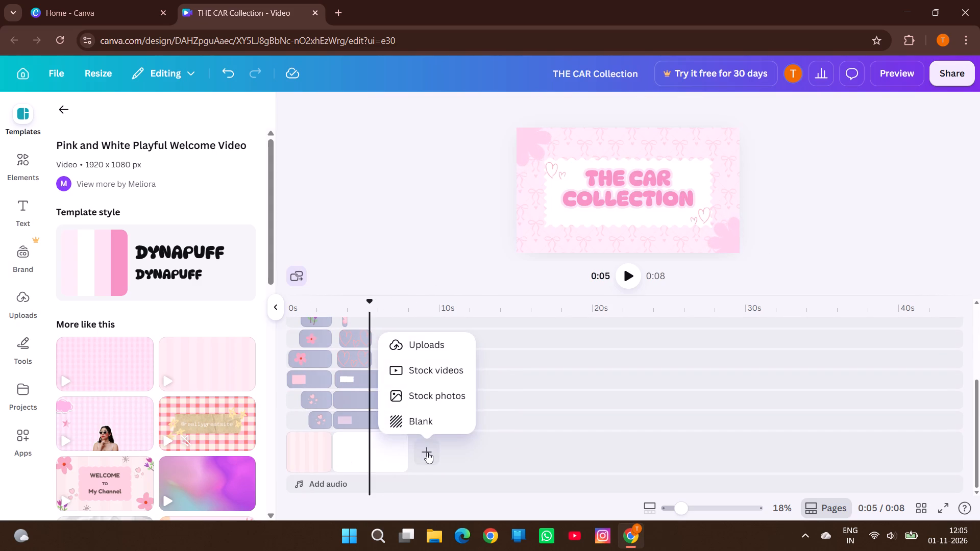
pyautogui.click(425, 391)
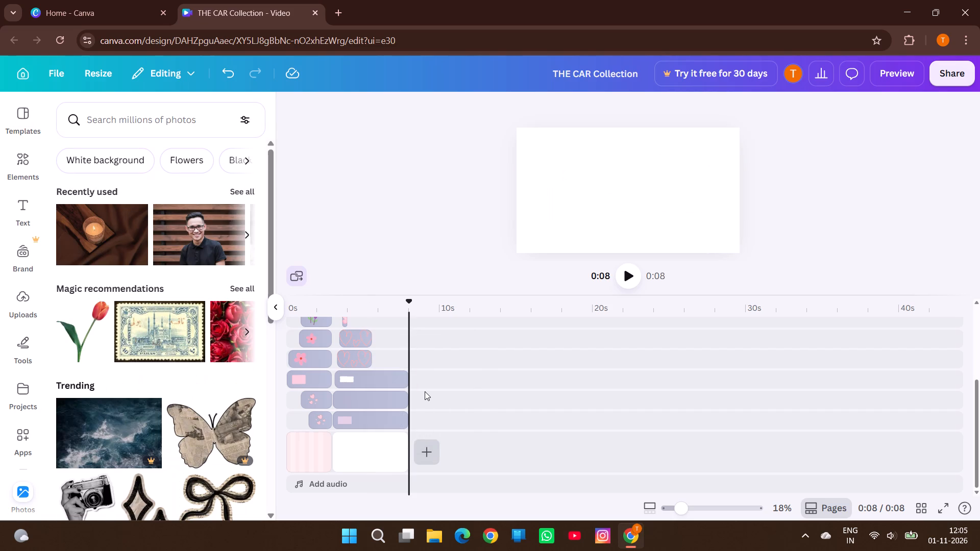
# Search the photos for "bmw car" and add the white and blue BMW photo as the third page.
pyautogui.click(136, 119)
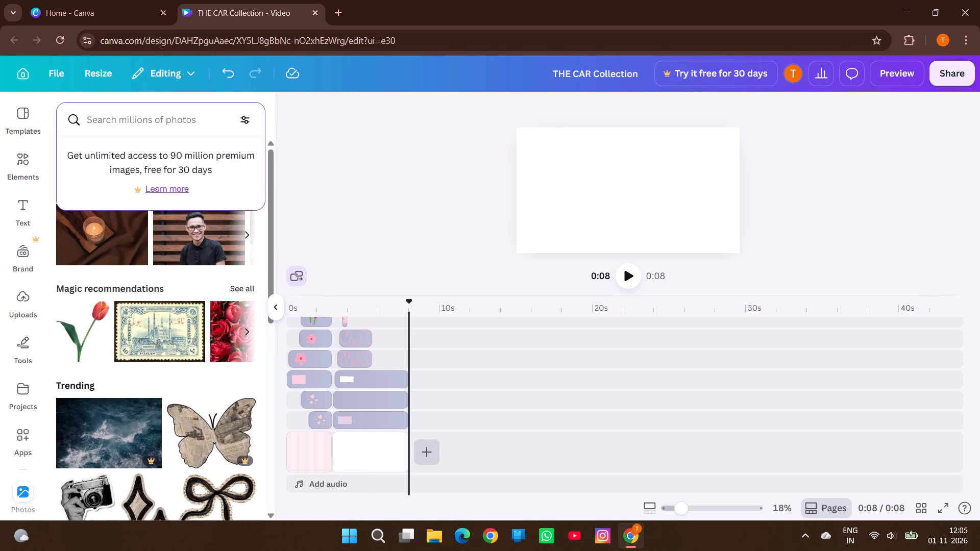
pyautogui.write('car')
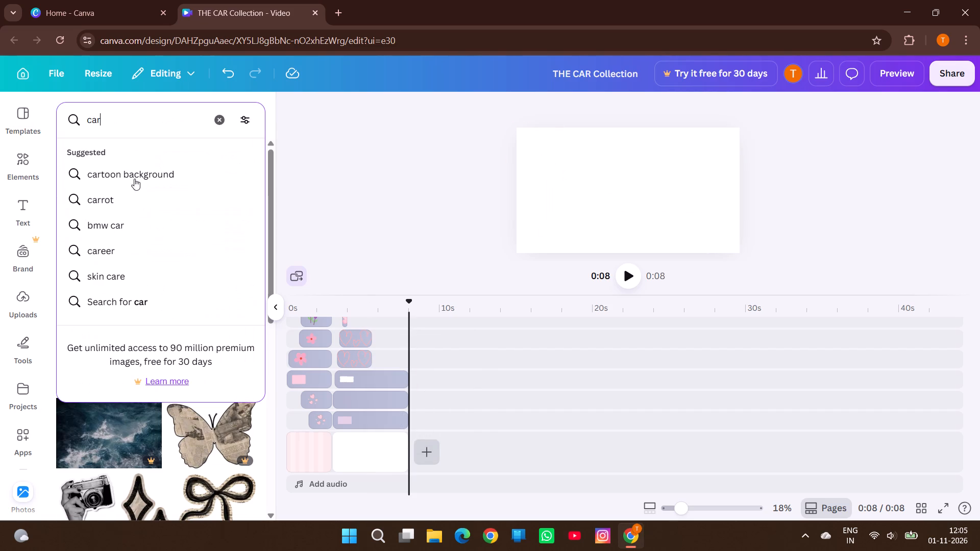
pyautogui.click(140, 231)
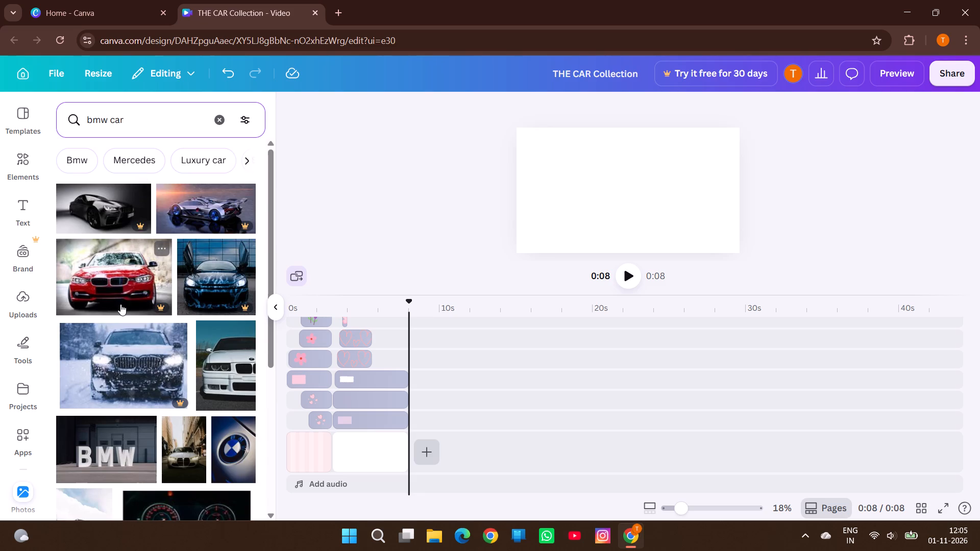
pyautogui.scroll(-4, 120, 304)
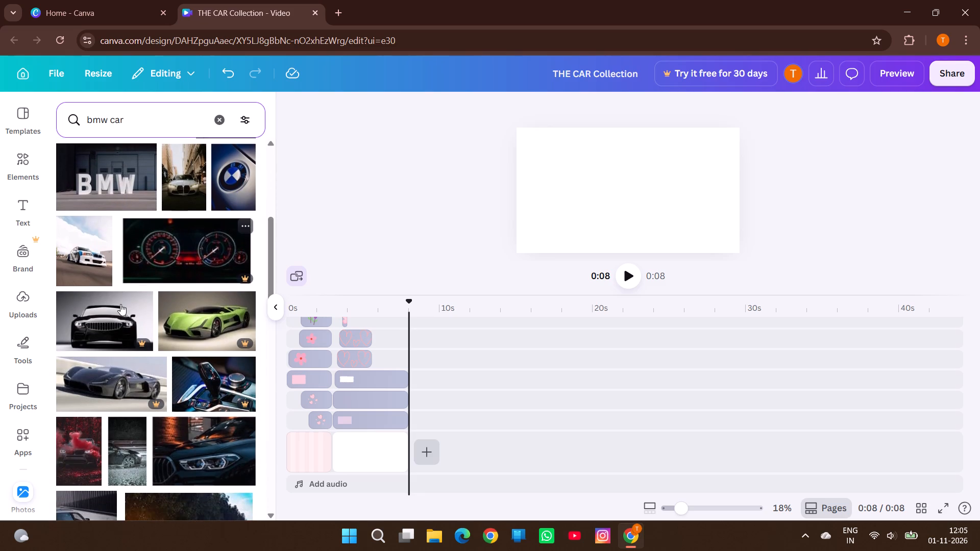
pyautogui.scroll(-1, 120, 304)
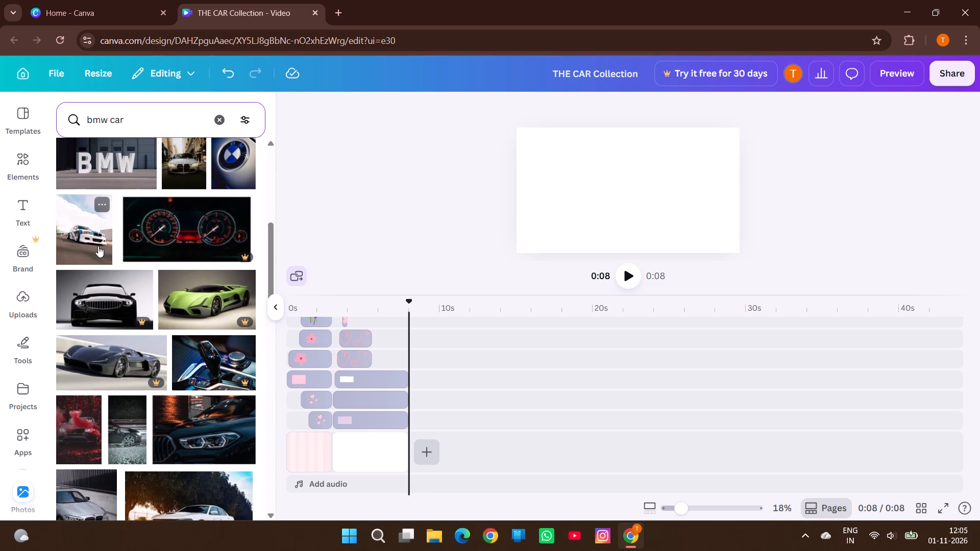
pyautogui.click(98, 246)
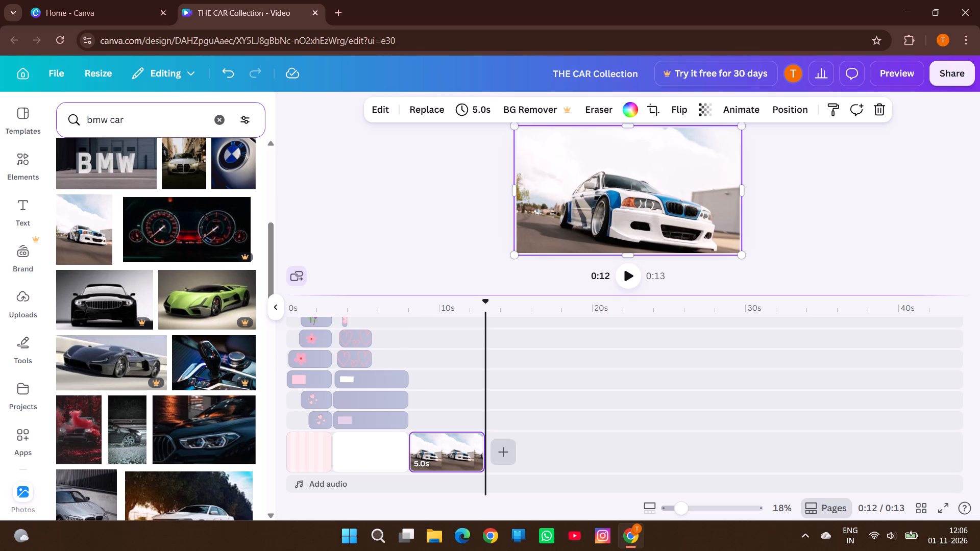
# Add a text box reading "BMW" to the car photo page.
pyautogui.click(453, 454)
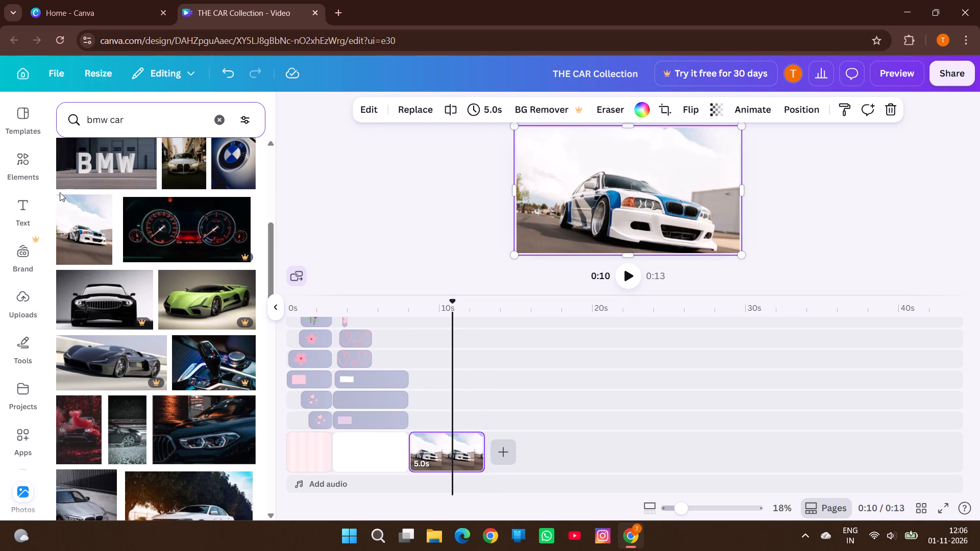
pyautogui.click(12, 218)
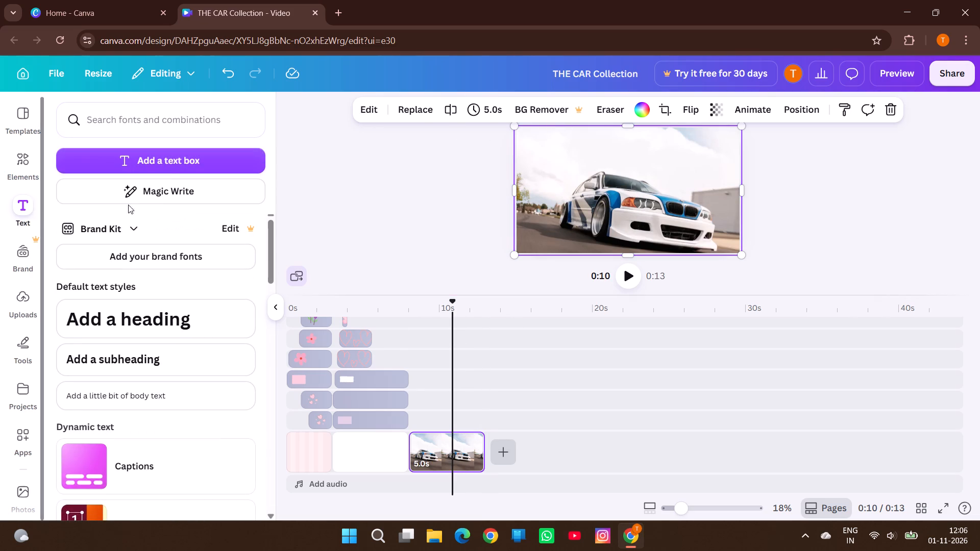
pyautogui.click(168, 158)
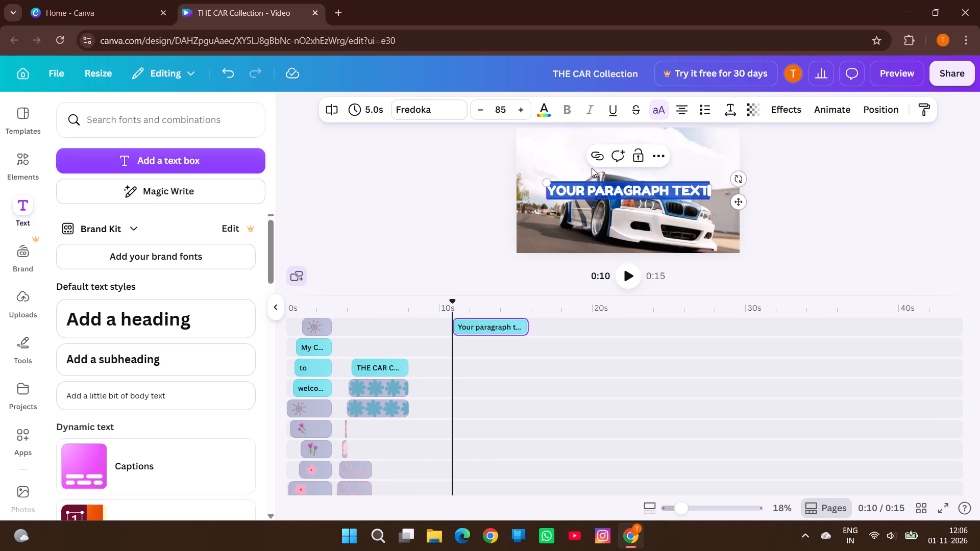
pyautogui.click(636, 188)
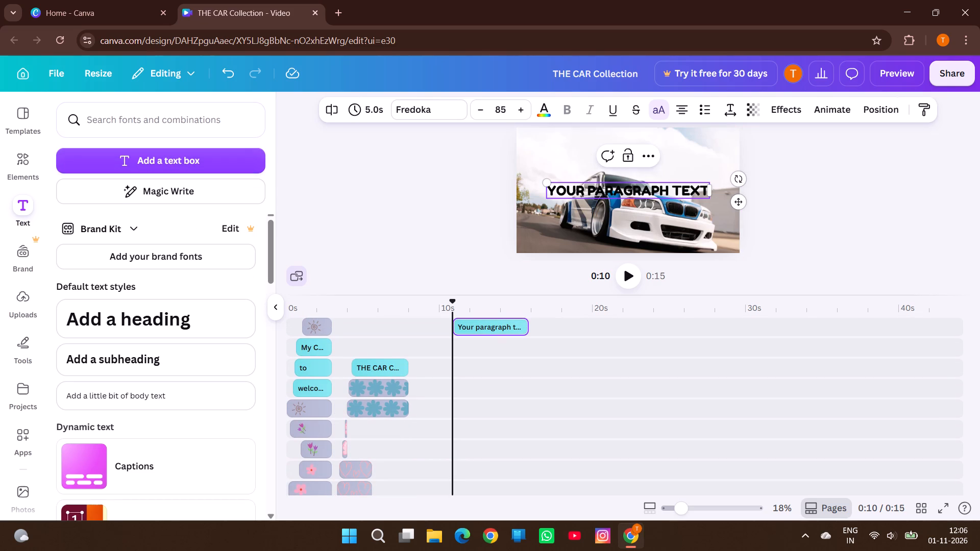
pyautogui.doubleClick(684, 191)
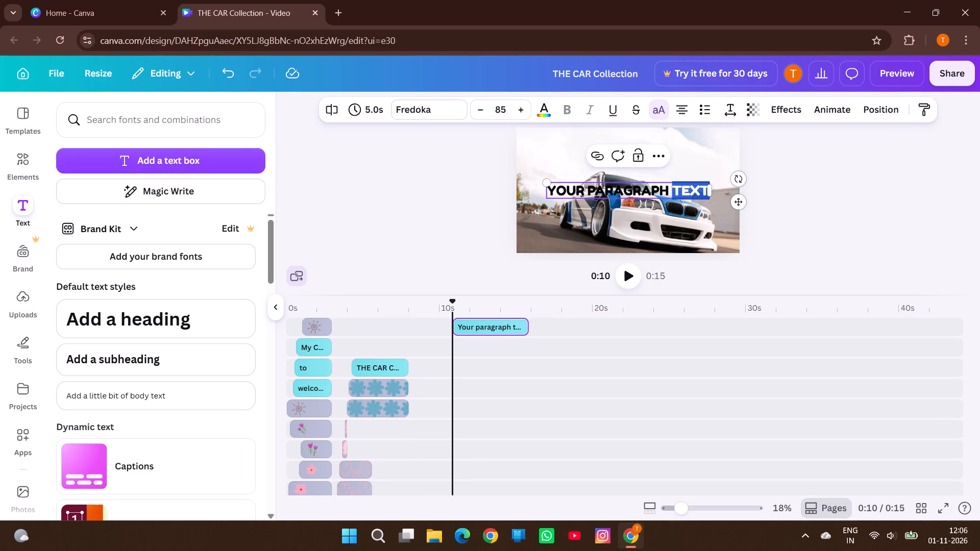
pyautogui.tripleClick(663, 191)
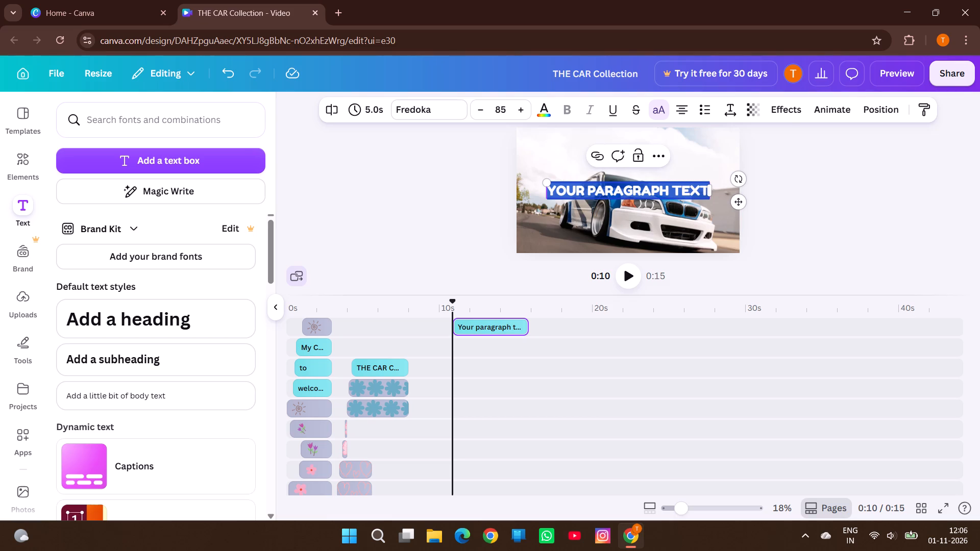
pyautogui.press('BackSpace')
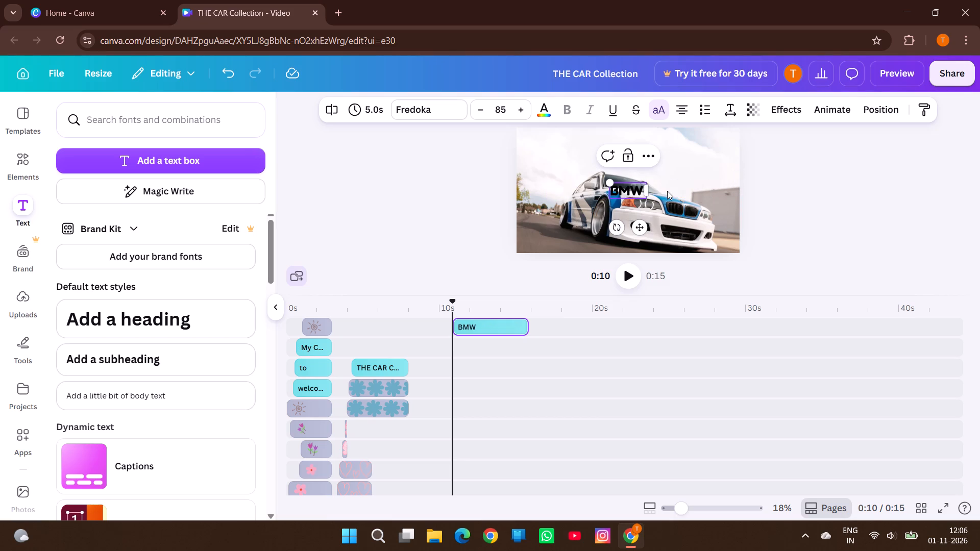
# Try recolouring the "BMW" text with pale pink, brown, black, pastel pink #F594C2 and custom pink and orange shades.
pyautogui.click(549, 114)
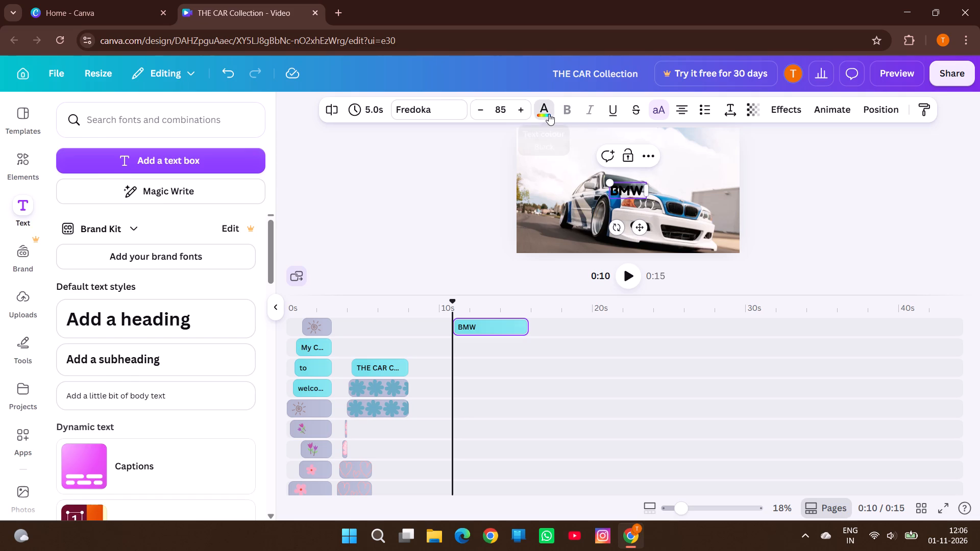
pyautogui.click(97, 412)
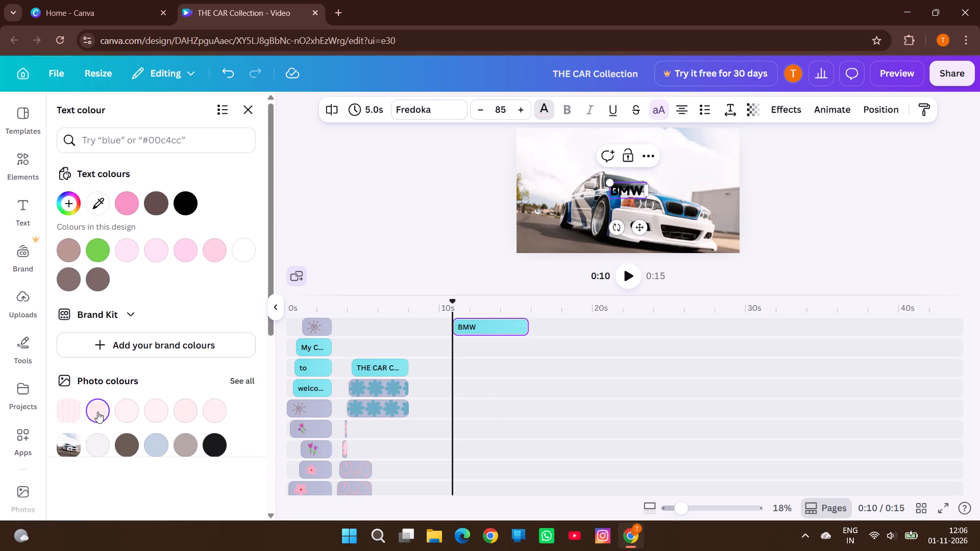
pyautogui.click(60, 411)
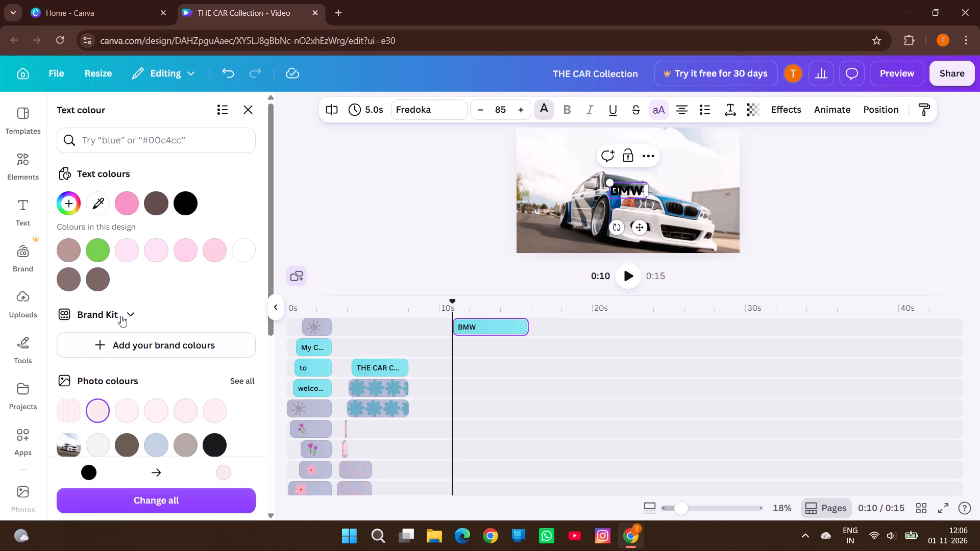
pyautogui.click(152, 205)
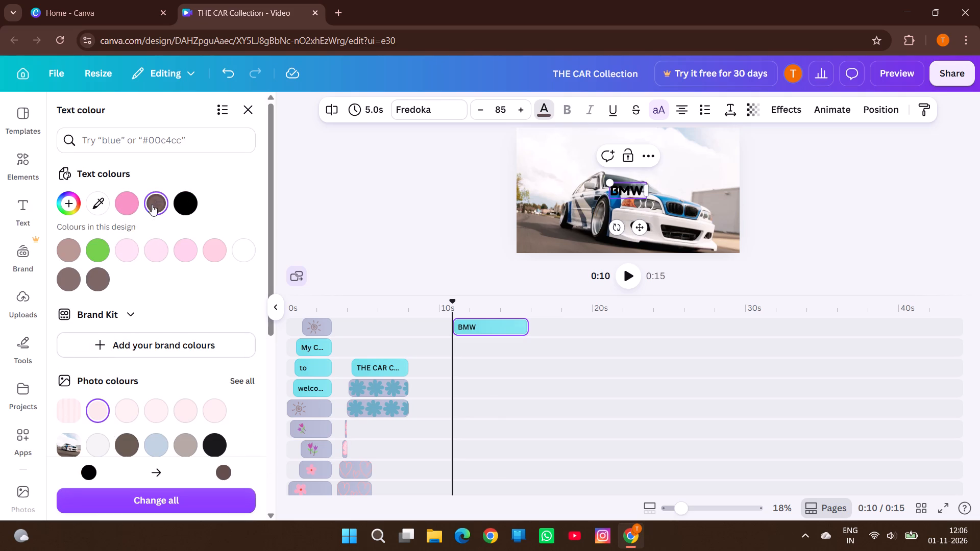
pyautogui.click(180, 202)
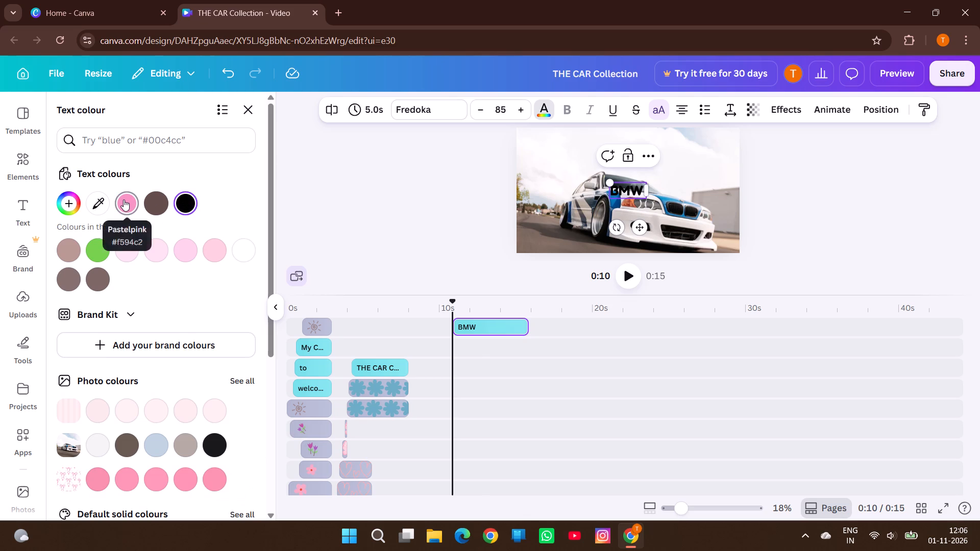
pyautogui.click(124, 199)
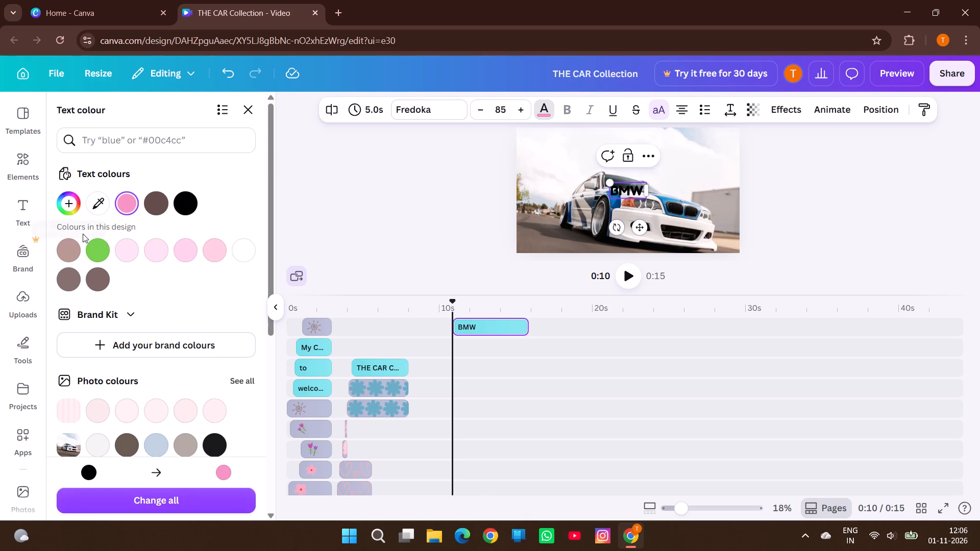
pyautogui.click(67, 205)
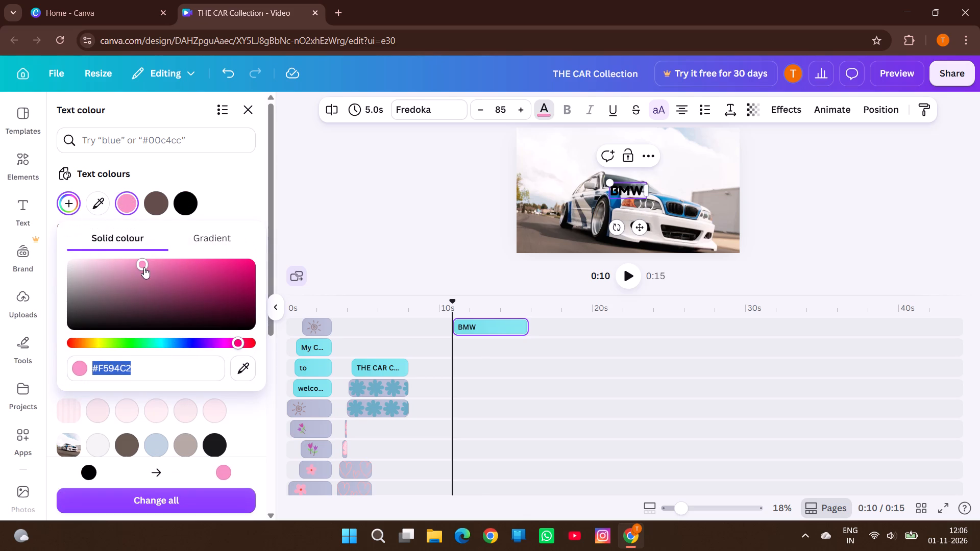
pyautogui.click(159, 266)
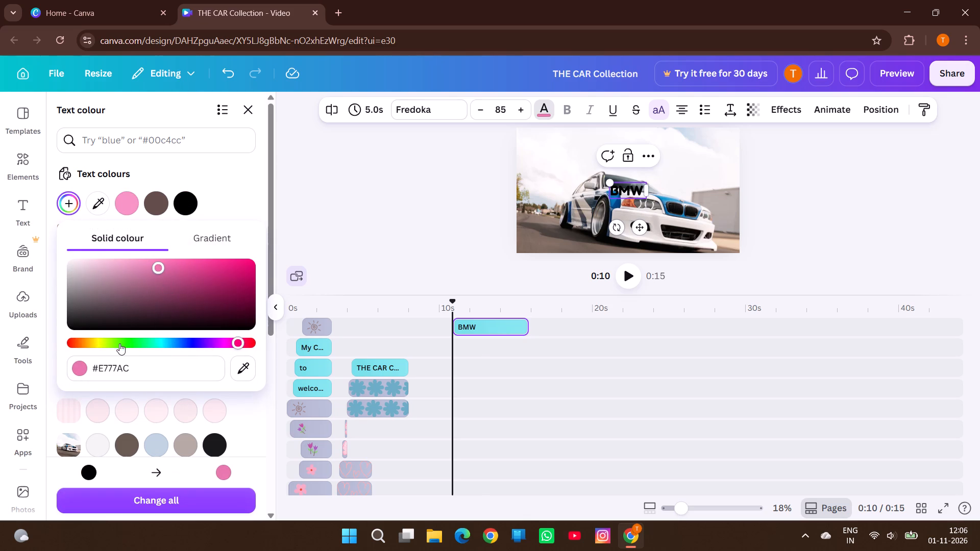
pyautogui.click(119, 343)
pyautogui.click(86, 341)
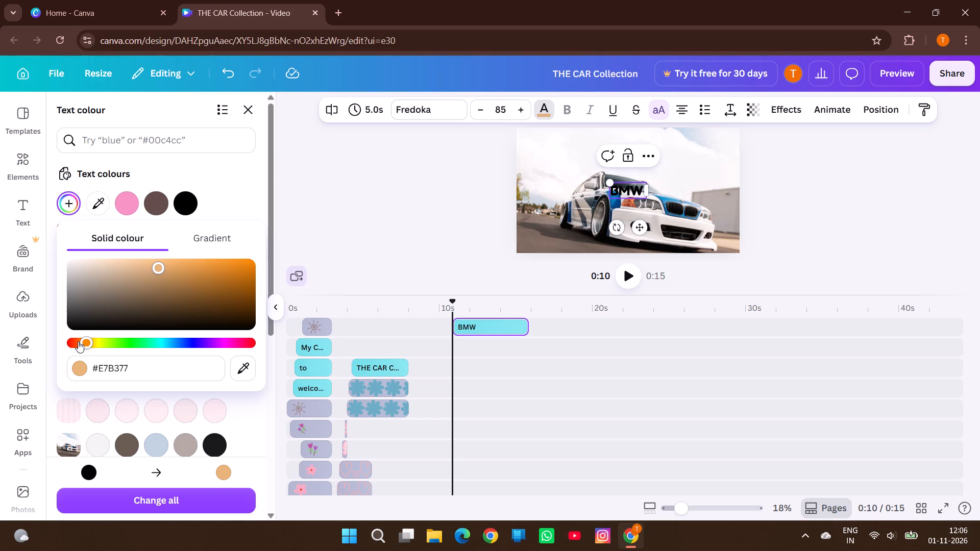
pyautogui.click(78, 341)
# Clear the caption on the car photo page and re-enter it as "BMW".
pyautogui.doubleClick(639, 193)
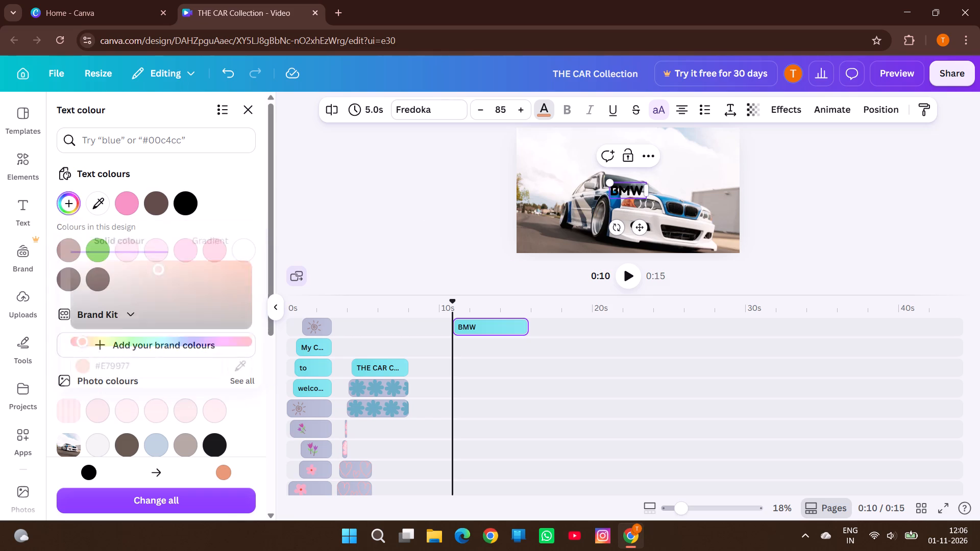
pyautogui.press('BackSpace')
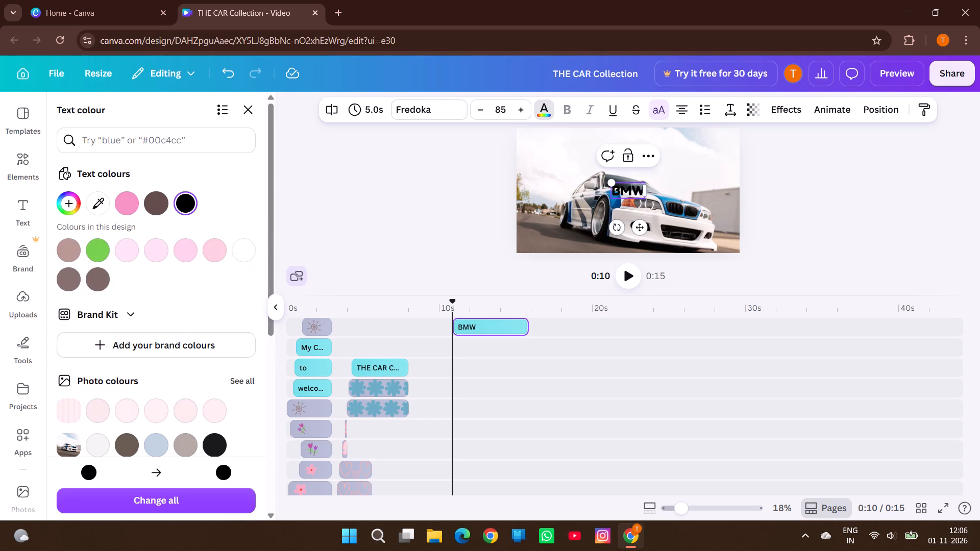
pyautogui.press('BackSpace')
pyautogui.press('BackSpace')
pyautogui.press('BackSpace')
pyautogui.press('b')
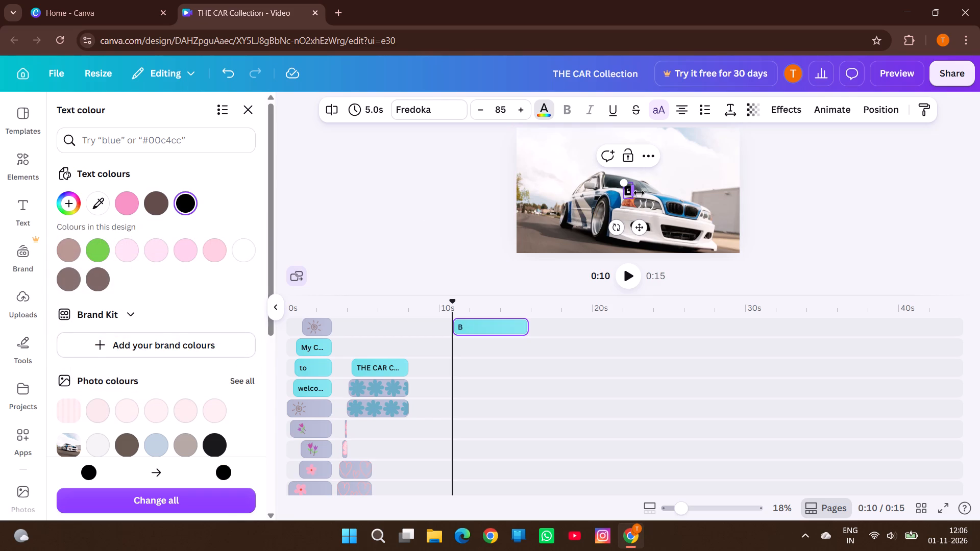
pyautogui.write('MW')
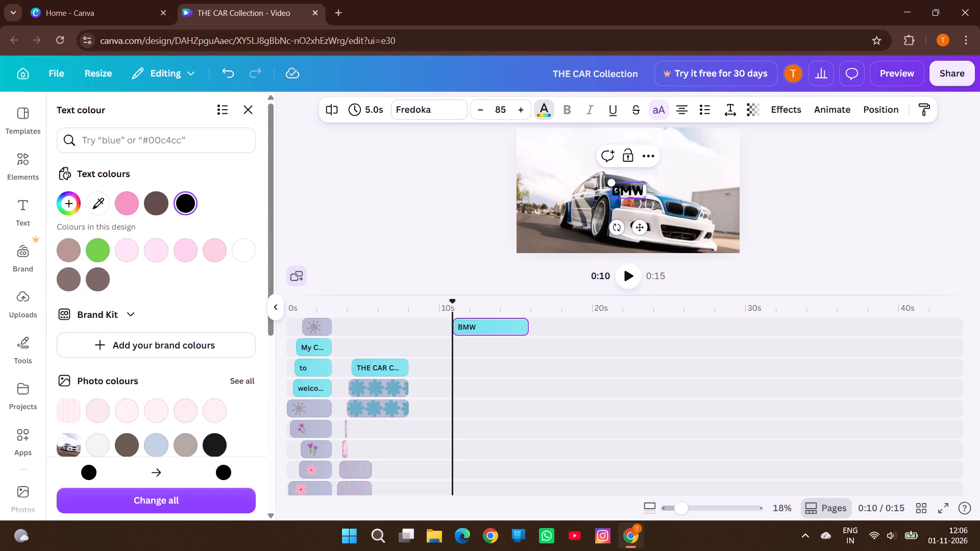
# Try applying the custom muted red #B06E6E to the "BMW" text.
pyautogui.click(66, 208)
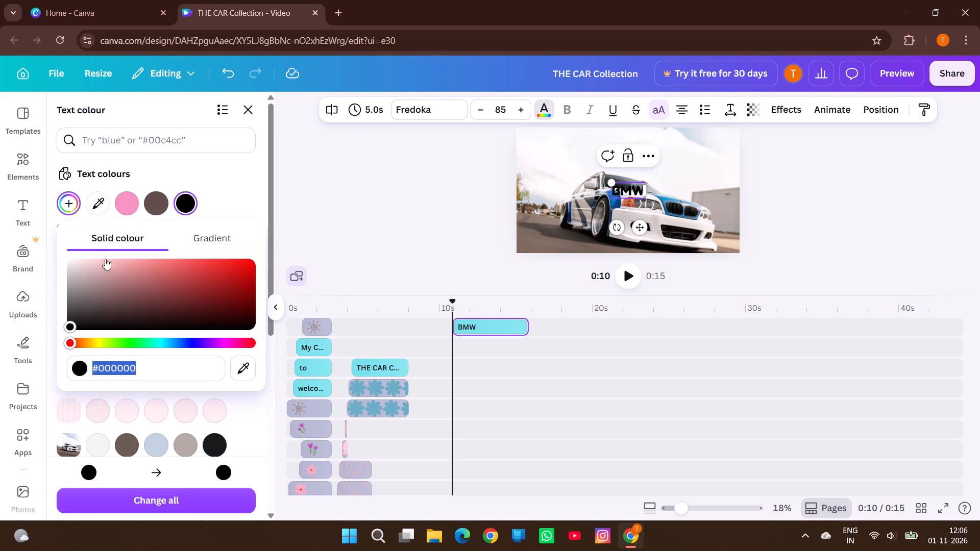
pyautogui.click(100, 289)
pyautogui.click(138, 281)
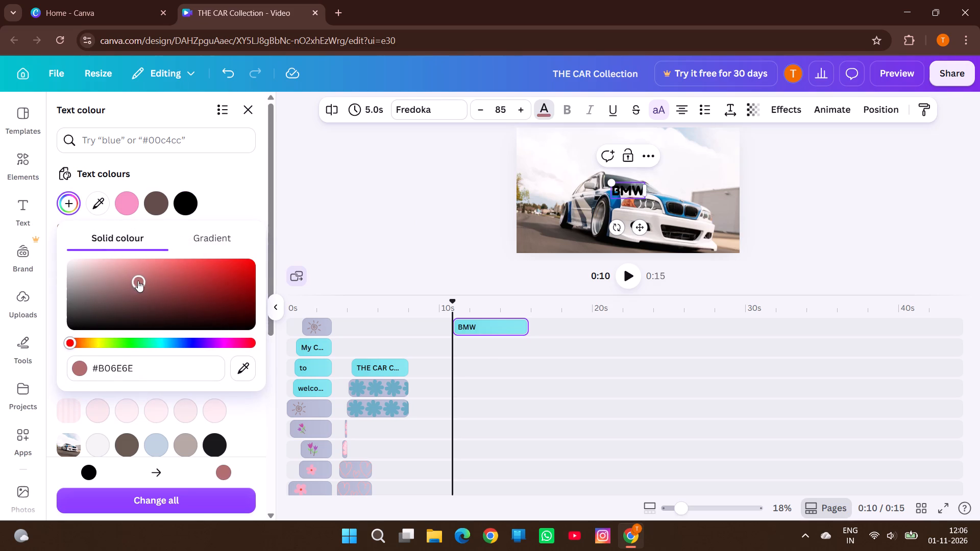
# Resize the "BMW" caption from its corners to a font size of about 135.
pyautogui.click(633, 193)
pyautogui.click(633, 193)
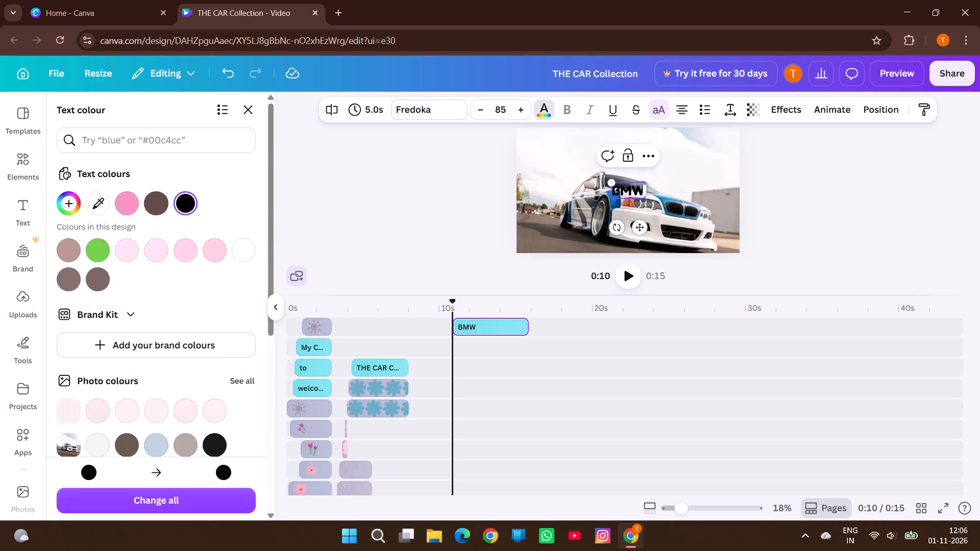
pyautogui.moveTo(609, 183); pyautogui.dragTo(555, 163)
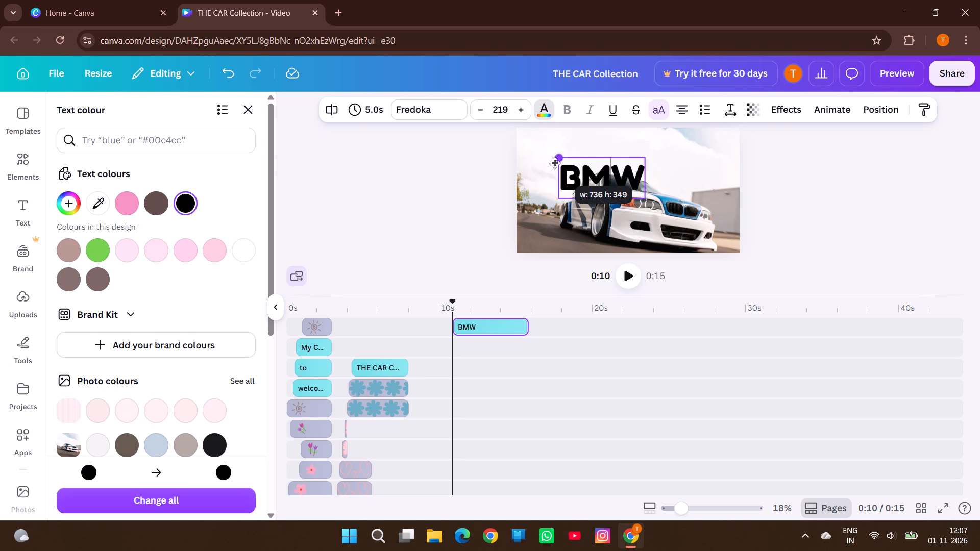
pyautogui.moveTo(555, 163); pyautogui.dragTo(547, 157)
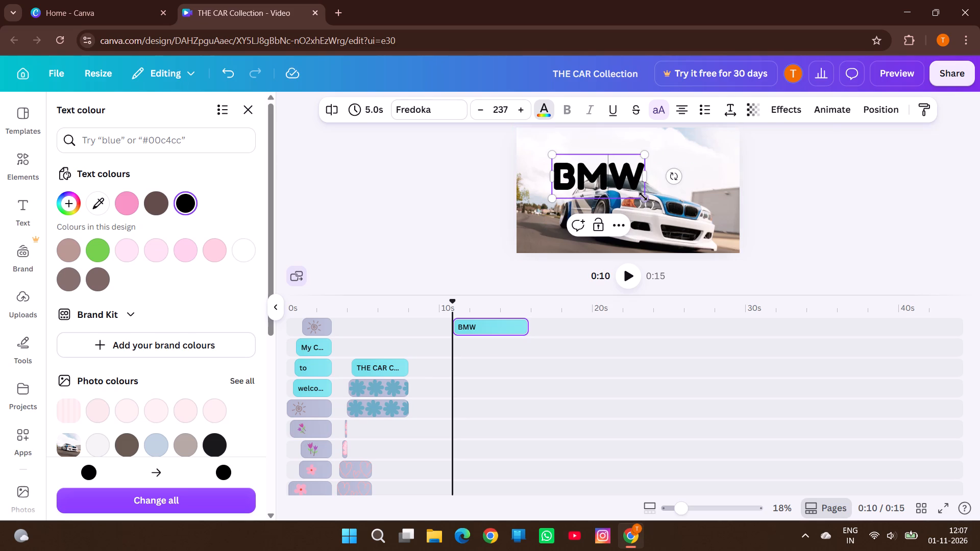
pyautogui.moveTo(642, 195); pyautogui.dragTo(653, 183)
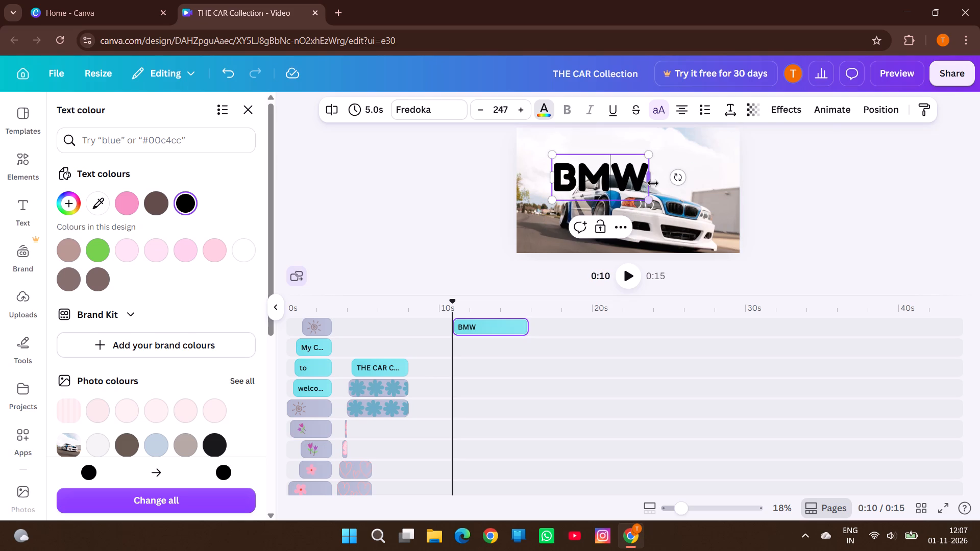
pyautogui.moveTo(649, 201); pyautogui.dragTo(614, 167)
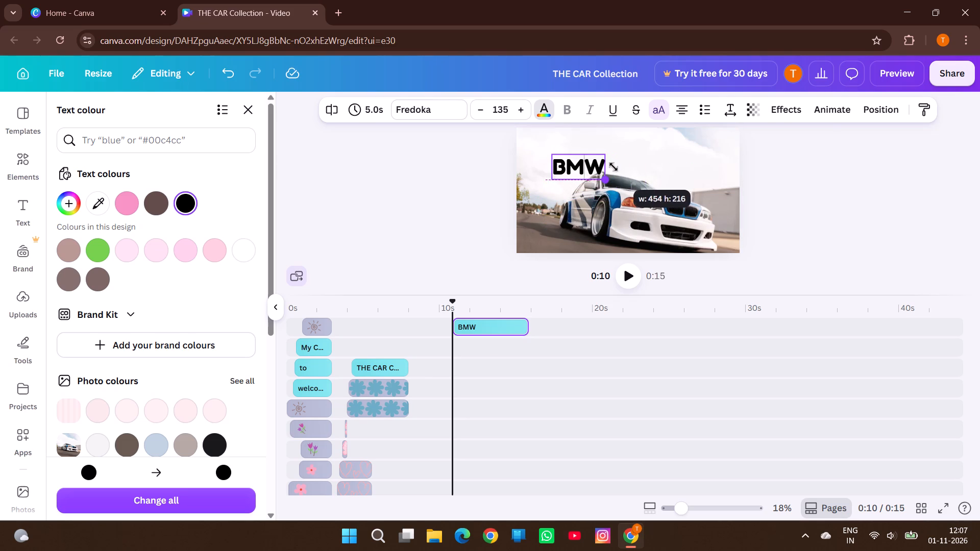
pyautogui.moveTo(614, 167); pyautogui.dragTo(611, 165)
# Move the "BMW" caption into the sky area at the photo's upper-left corner, clear of the car.
pyautogui.moveTo(577, 162); pyautogui.dragTo(569, 155)
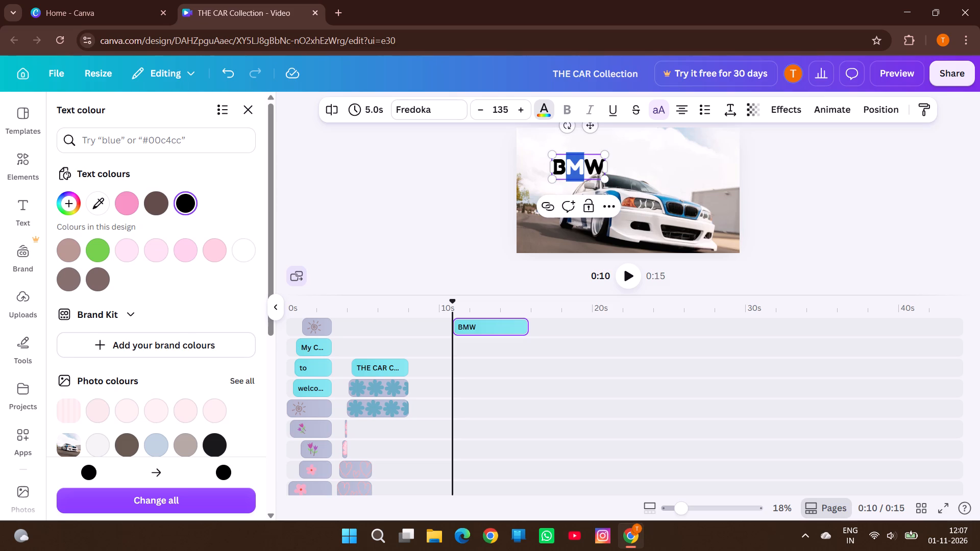
pyautogui.moveTo(586, 125); pyautogui.dragTo(586, 125)
pyautogui.moveTo(586, 125); pyautogui.dragTo(556, 107)
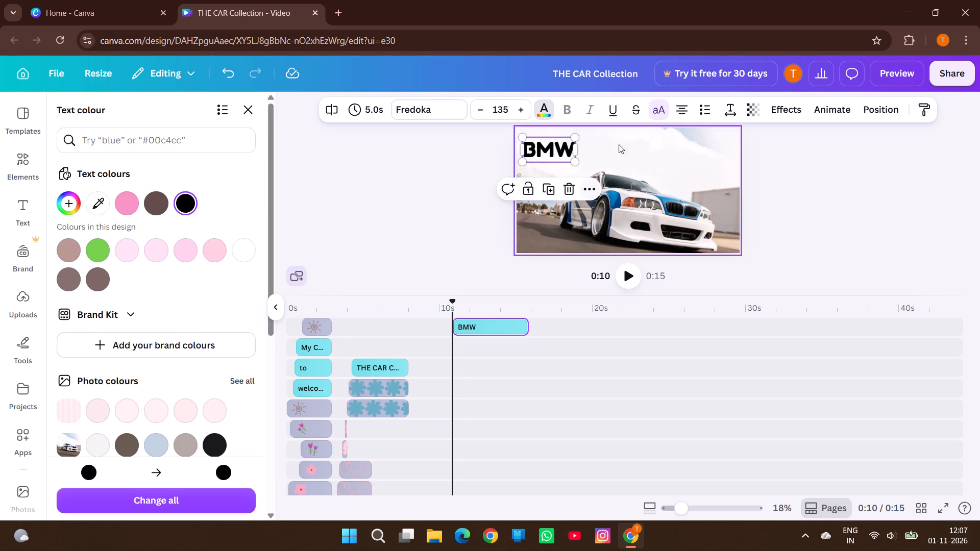
pyautogui.click(621, 139)
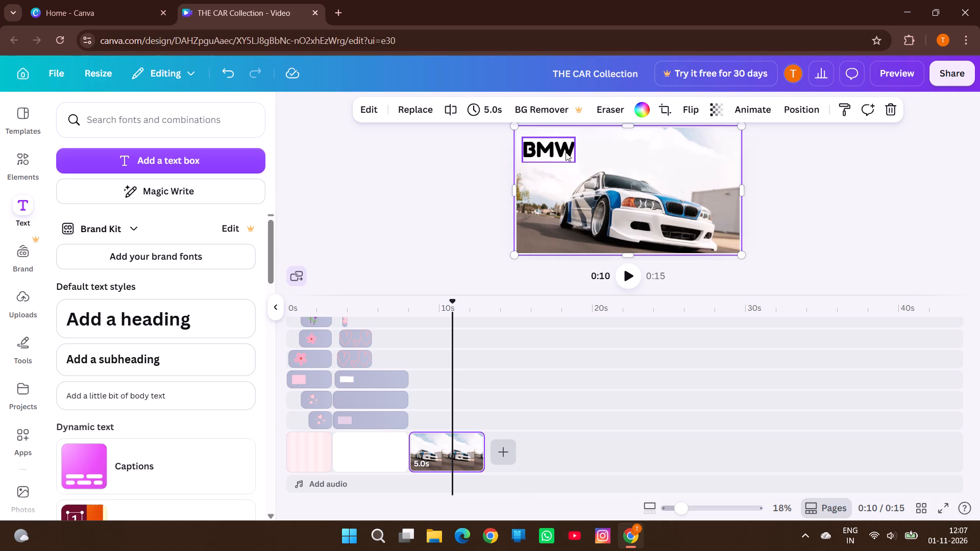
# Search the stock photos for "audi car" and add the black Audi front close-up as the fourth page.
pyautogui.click(502, 458)
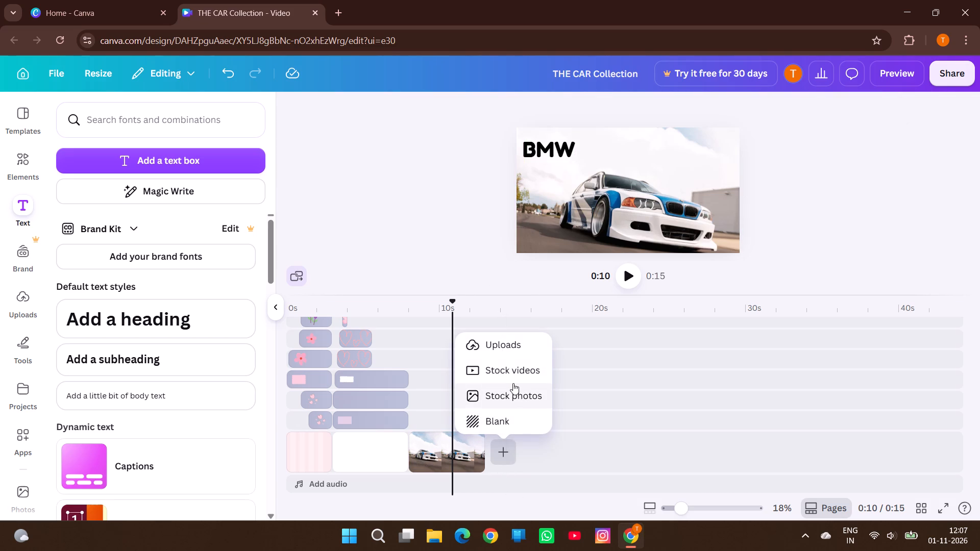
pyautogui.click(511, 391)
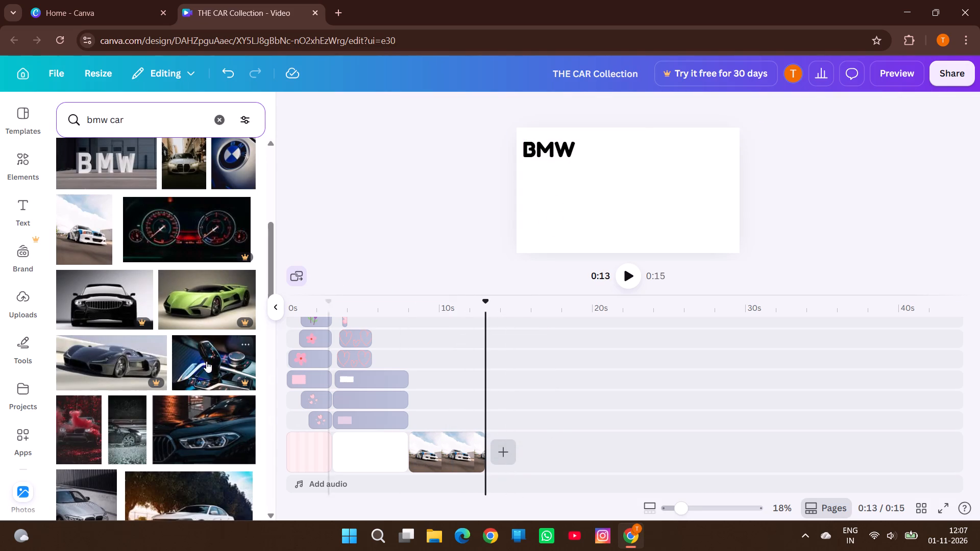
pyautogui.click(215, 120)
pyautogui.write('audi car')
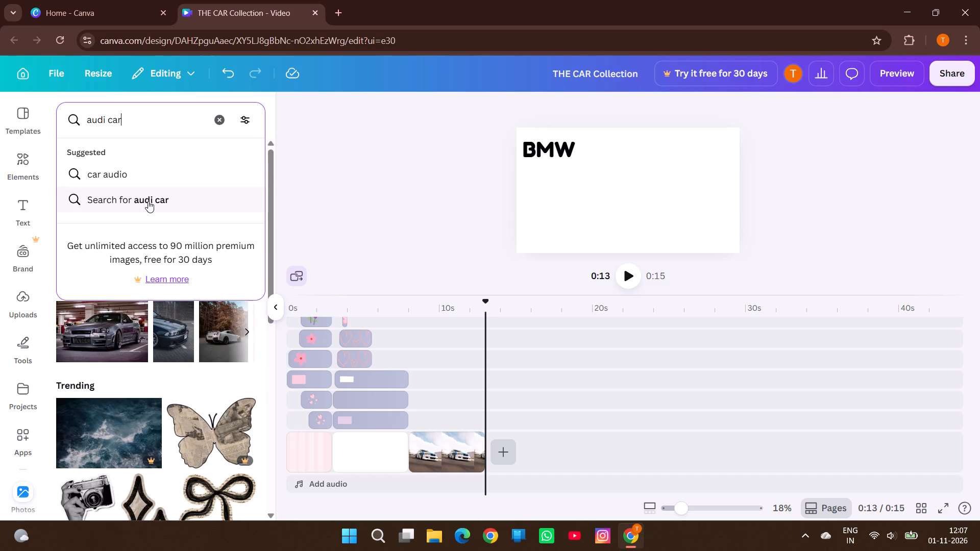
pyautogui.click(178, 193)
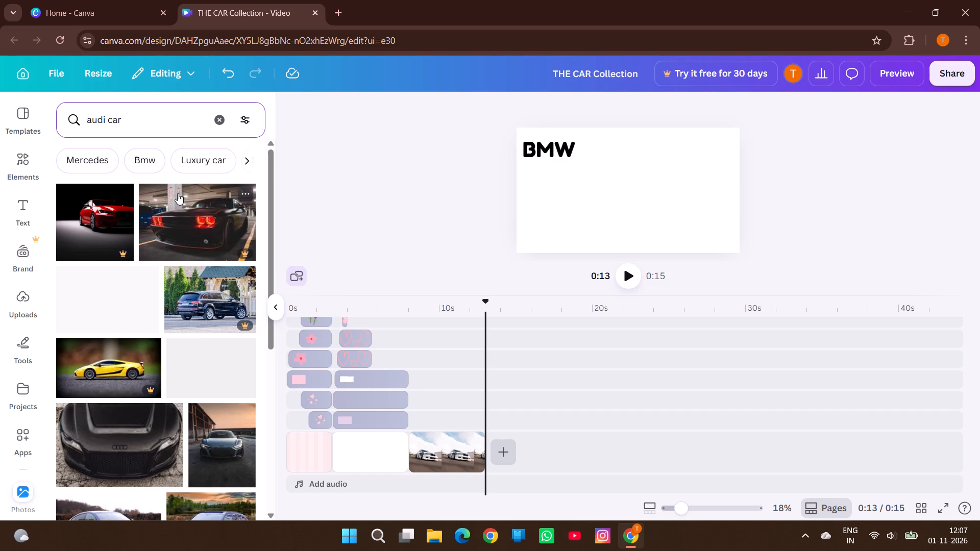
pyautogui.scroll(-3, 145, 329)
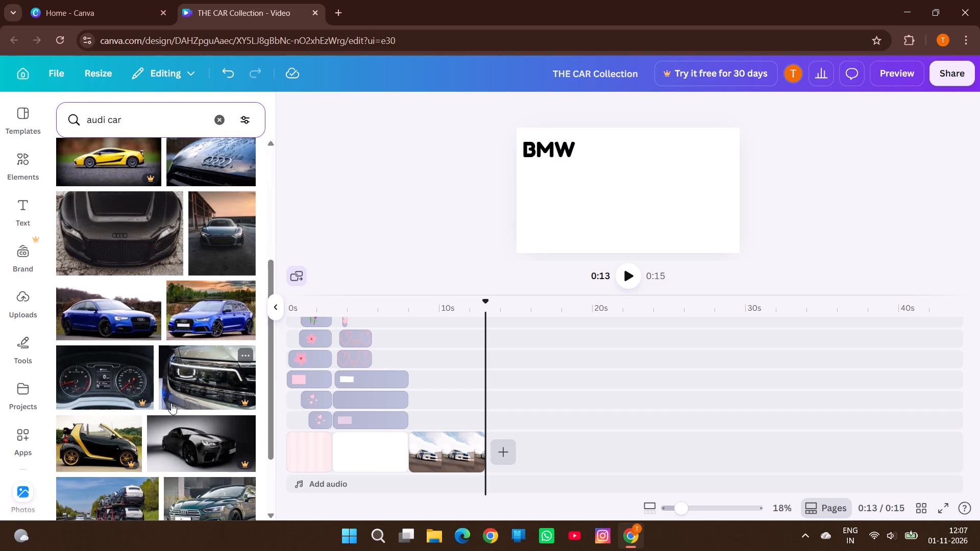
pyautogui.scroll(-4, 178, 390)
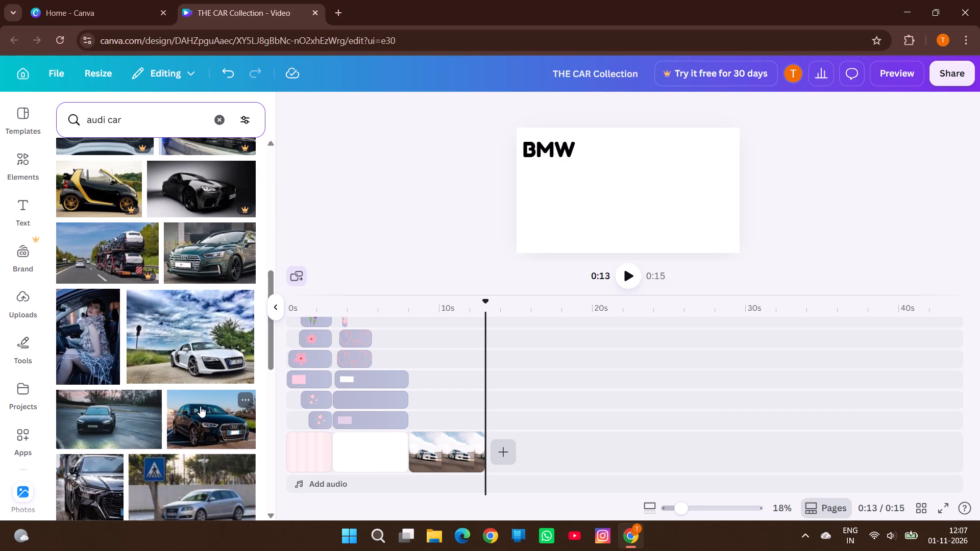
pyautogui.scroll(-1, 212, 418)
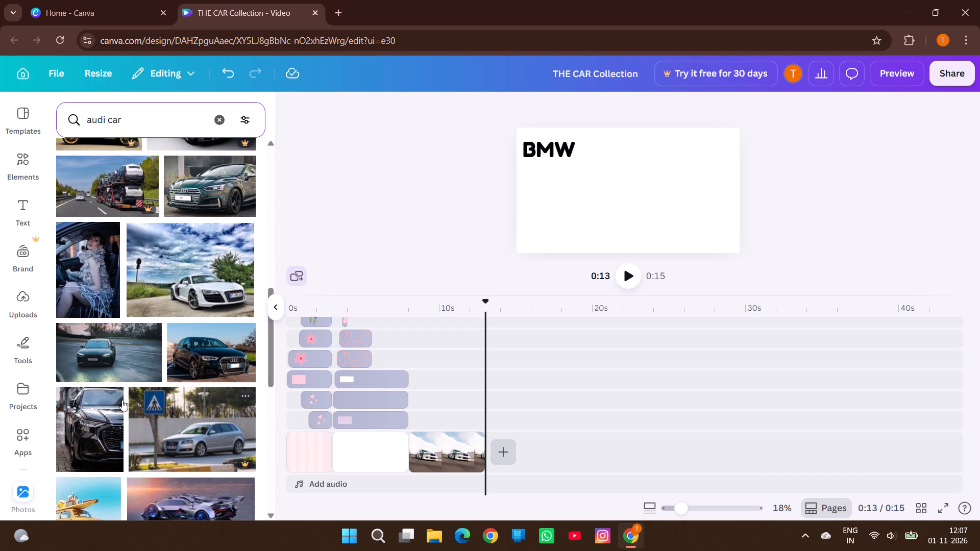
pyautogui.click(97, 446)
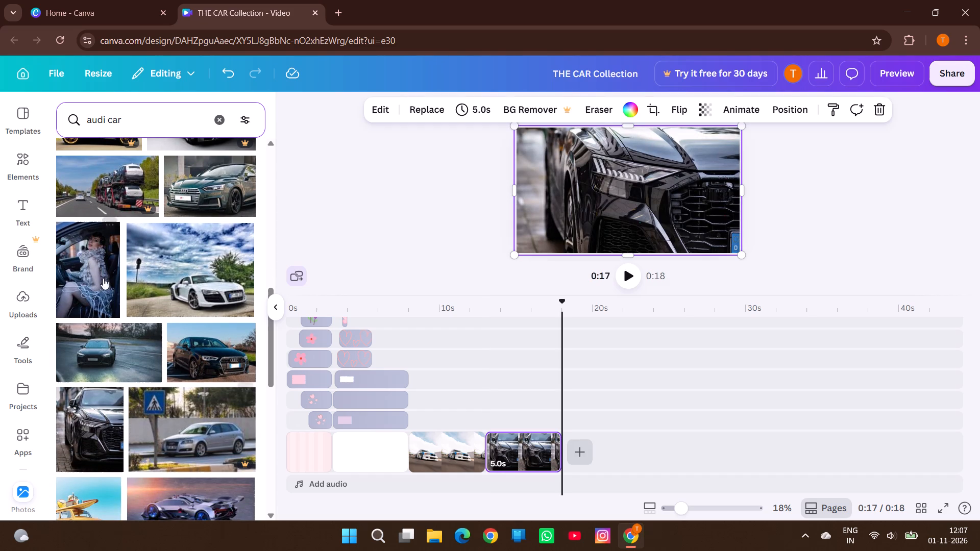
# Add the blue Audi sedan photo with the bare hedge background as the fifth page.
pyautogui.scroll(4, 151, 239)
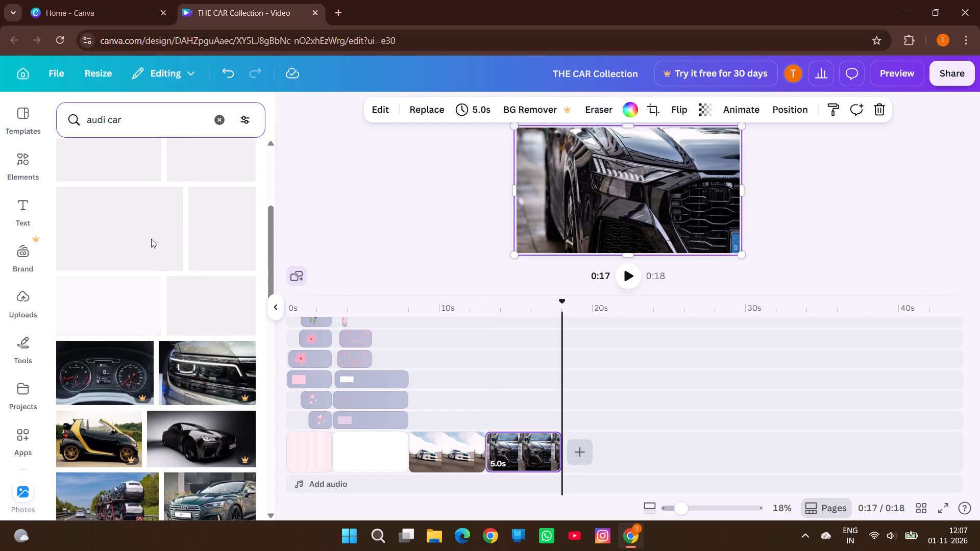
pyautogui.scroll(-2, 151, 239)
pyautogui.scroll(1, 151, 239)
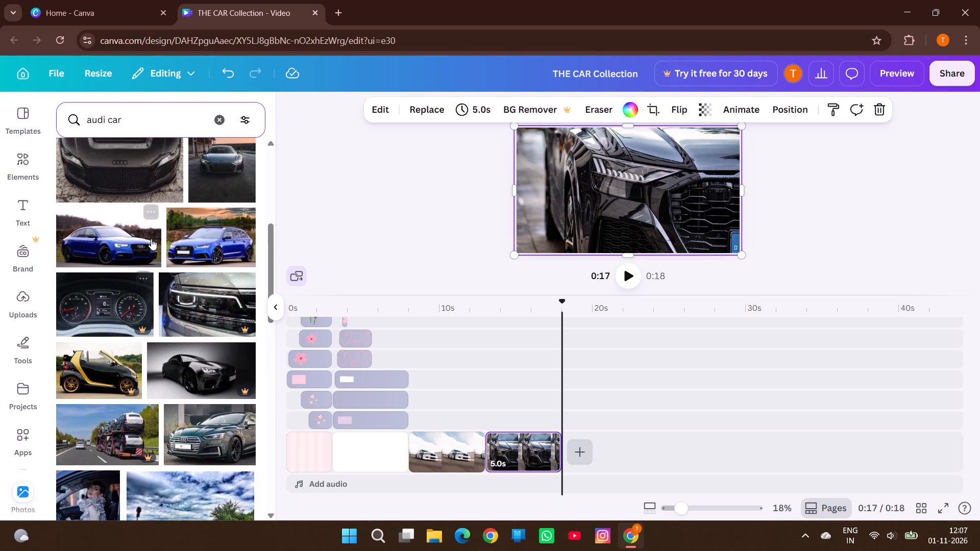
pyautogui.click(132, 239)
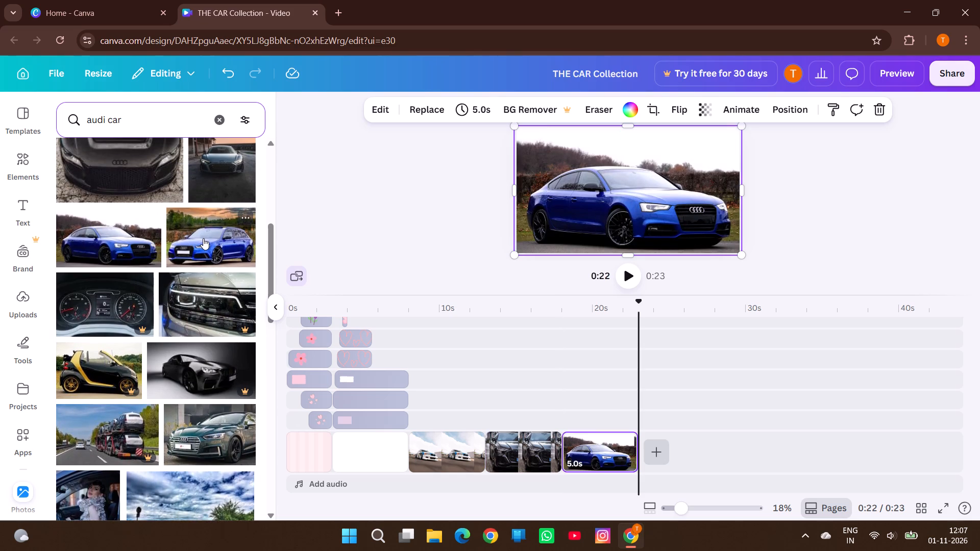
# Add the blue Audi wagon photo with the lake and sunset background as the sixth page.
pyautogui.click(203, 238)
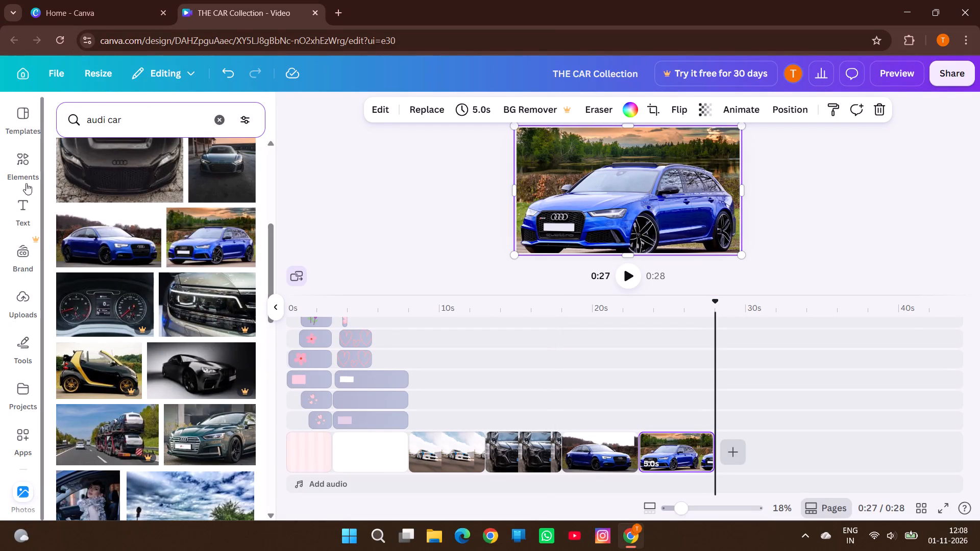
# Add a new plain text box to the blue Audi wagon page.
pyautogui.click(26, 202)
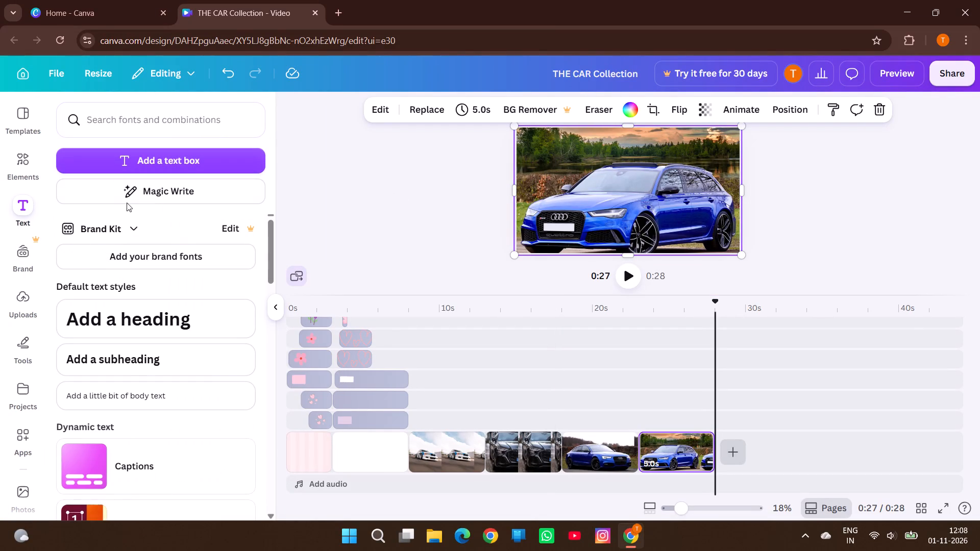
pyautogui.scroll(-4, 144, 331)
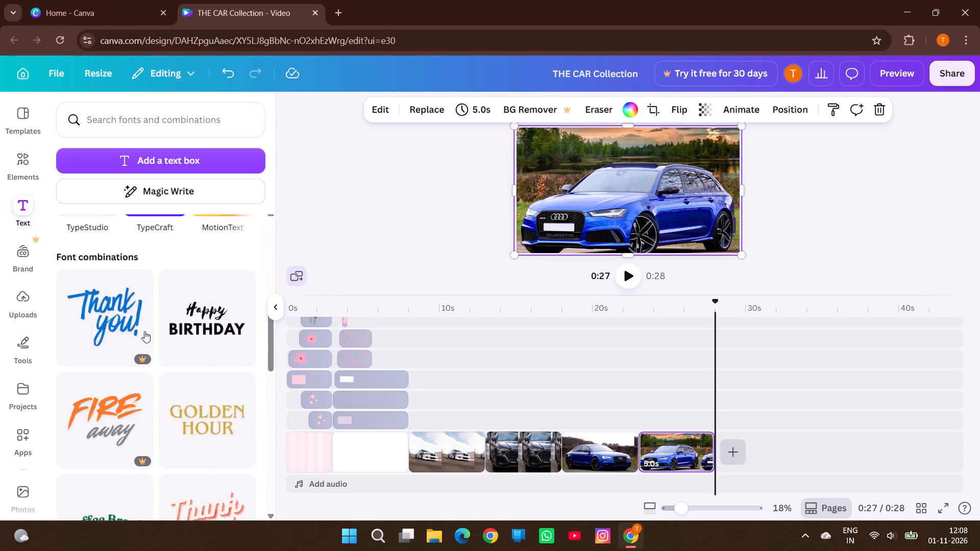
pyautogui.scroll(-6, 144, 331)
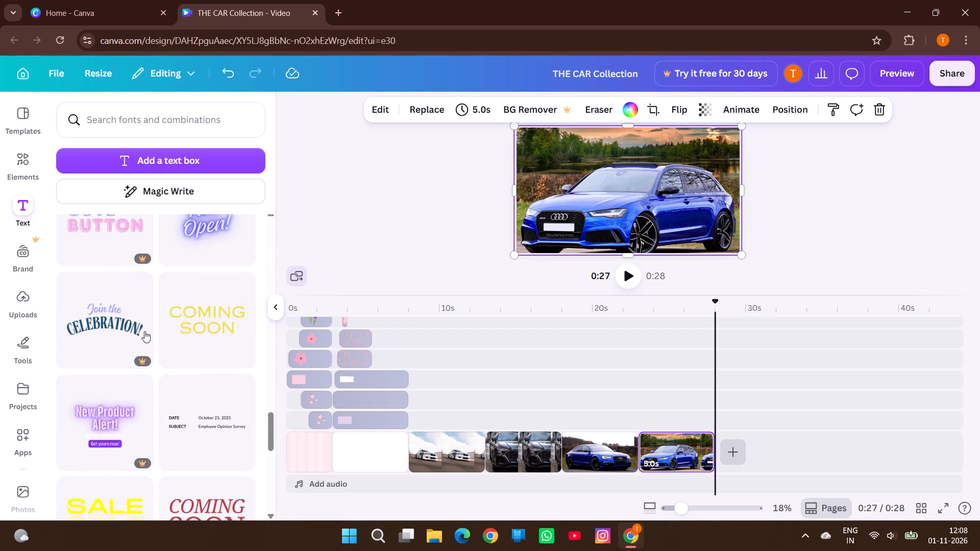
pyautogui.scroll(8, 144, 331)
pyautogui.click(174, 162)
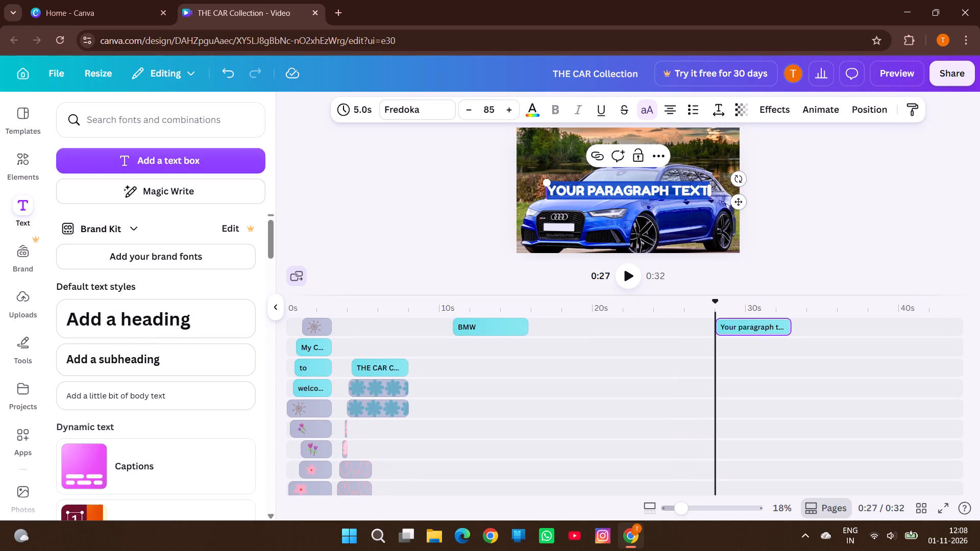
# Replace the new text box's placeholder text with the caption "AUDII".
pyautogui.doubleClick(681, 187)
pyautogui.press('BackSpace')
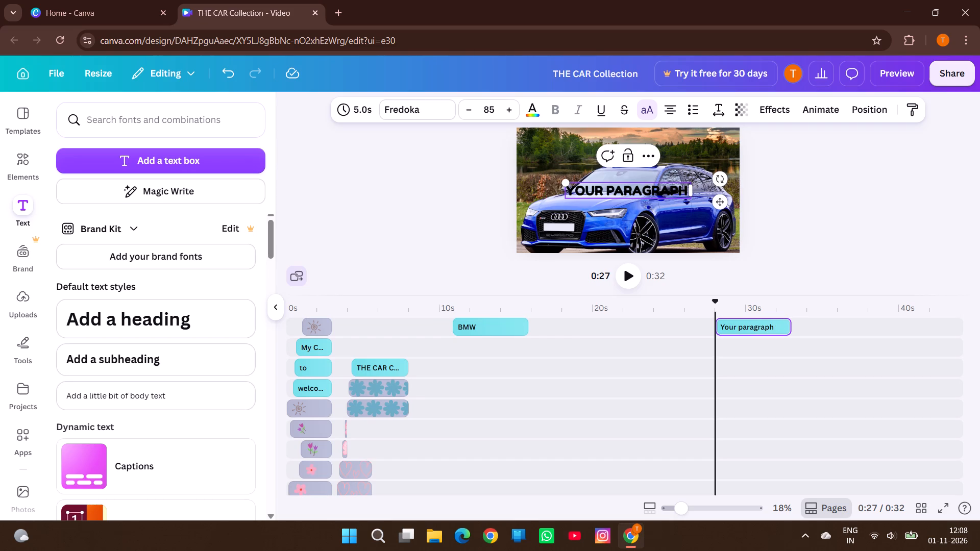
pyautogui.press('BackSpace')
pyautogui.press('BackSpace')
pyautogui.press('BackSpace')
pyautogui.press('BackSpace')
pyautogui.press('BackSpace')
pyautogui.press('BackSpace')
pyautogui.press('BackSpace')
pyautogui.press('BackSpace')
pyautogui.press('BackSpace')
pyautogui.press('BackSpace')
pyautogui.press('BackSpace')
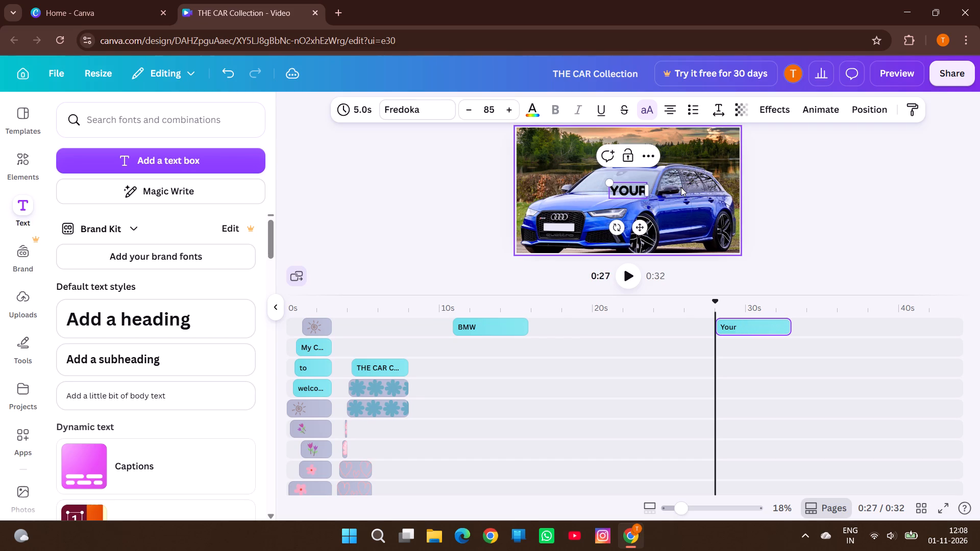
pyautogui.press('BackSpace')
pyautogui.press('BackSpace')
pyautogui.press('BackSpace')
pyautogui.press('BackSpace')
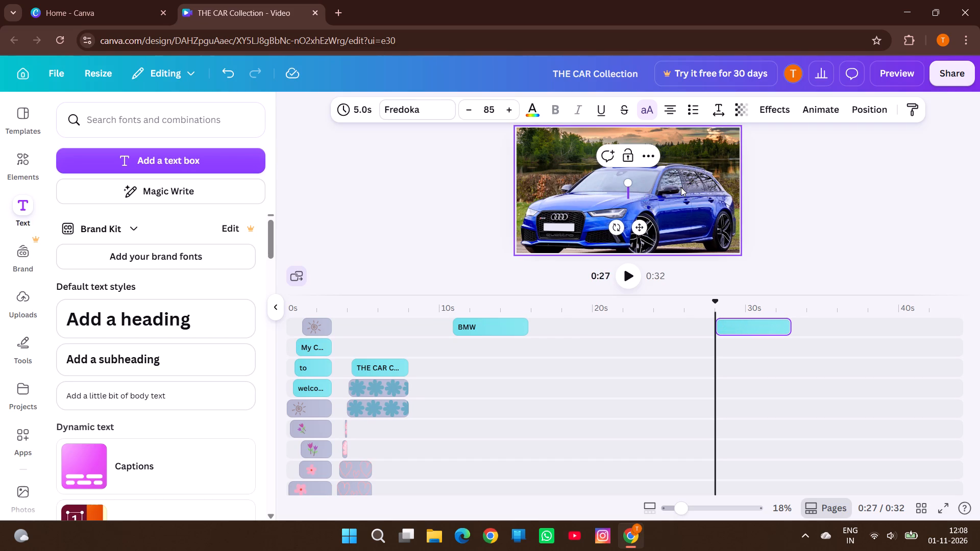
pyautogui.write('AUDI')
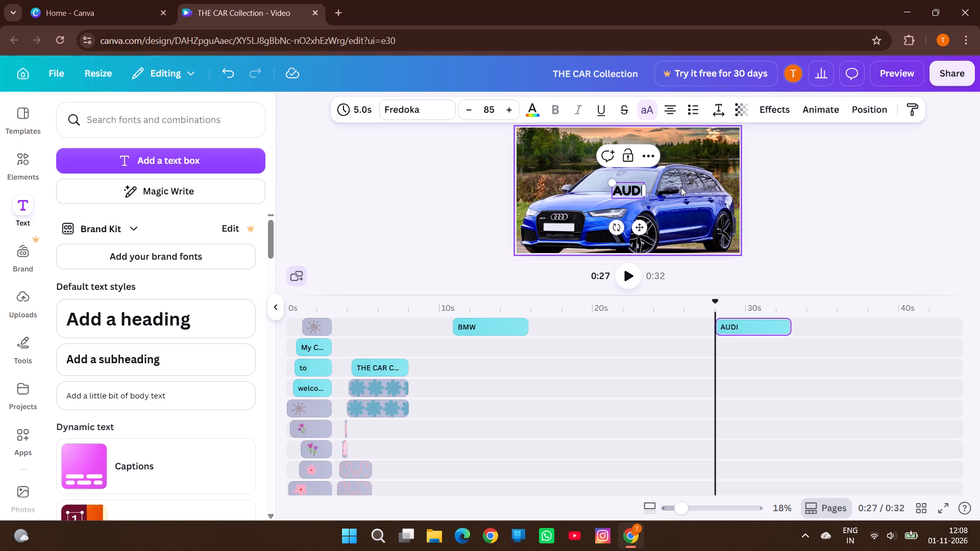
pyautogui.press('i')
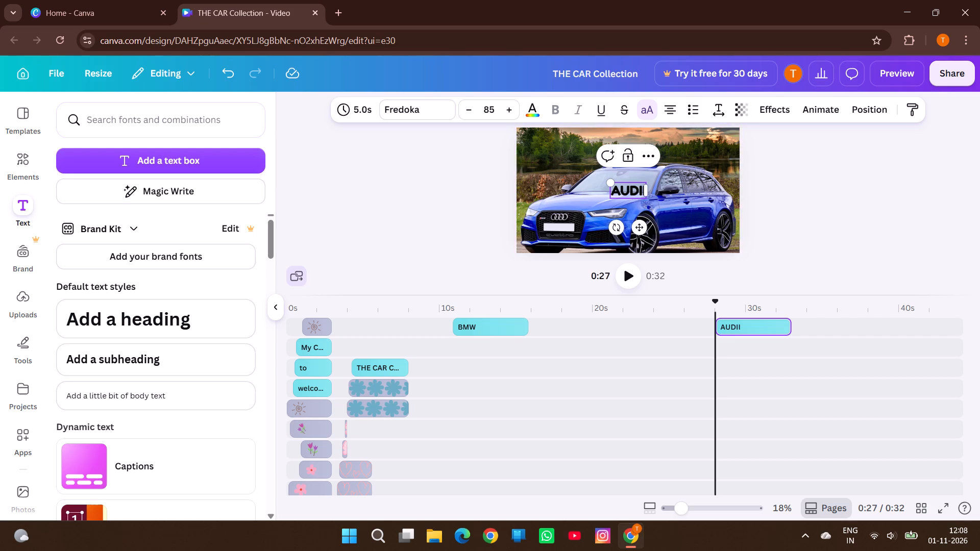
# Move the "AUDII" caption up over the trees near the photo's upper-left corner and widen its text box.
pyautogui.moveTo(636, 226); pyautogui.dragTo(579, 194)
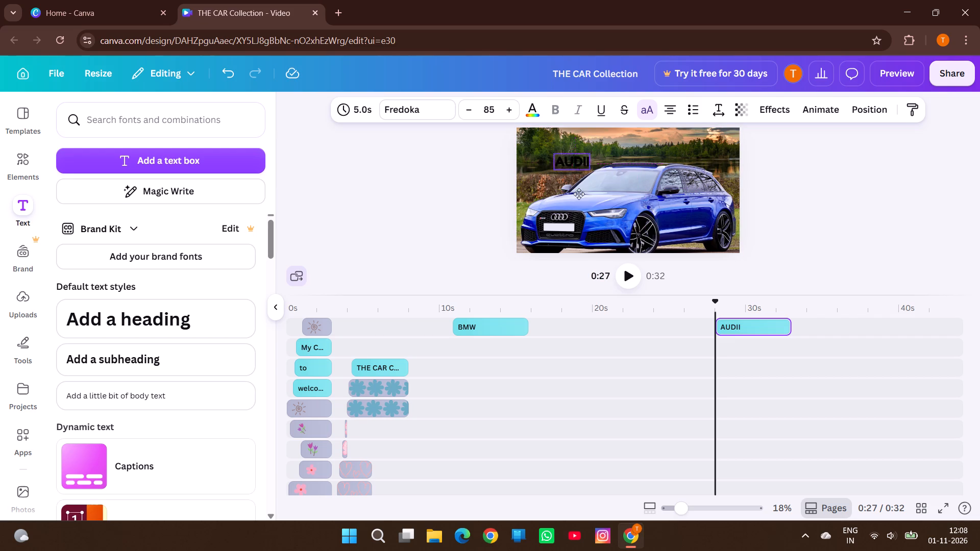
pyautogui.moveTo(579, 194); pyautogui.dragTo(576, 182)
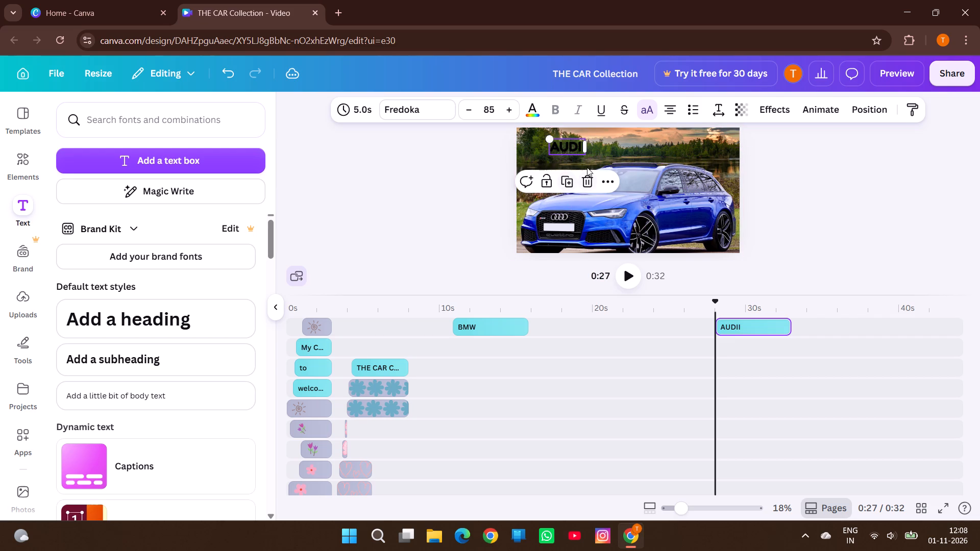
pyautogui.moveTo(584, 149); pyautogui.dragTo(596, 149)
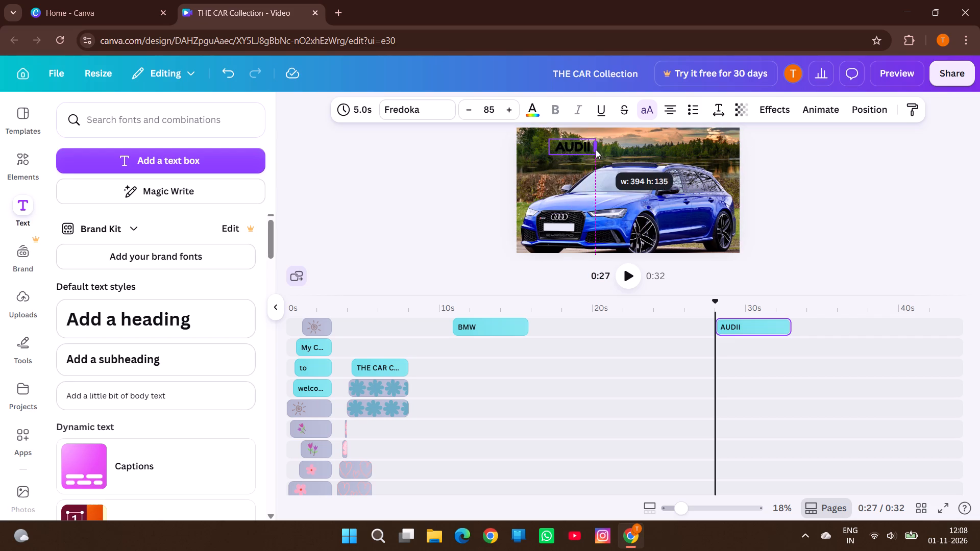
pyautogui.moveTo(596, 149); pyautogui.dragTo(615, 149)
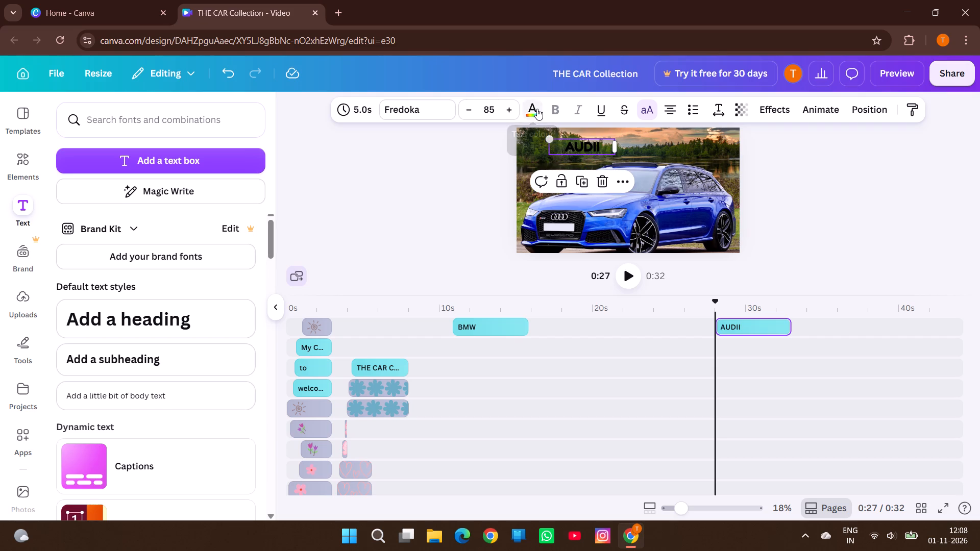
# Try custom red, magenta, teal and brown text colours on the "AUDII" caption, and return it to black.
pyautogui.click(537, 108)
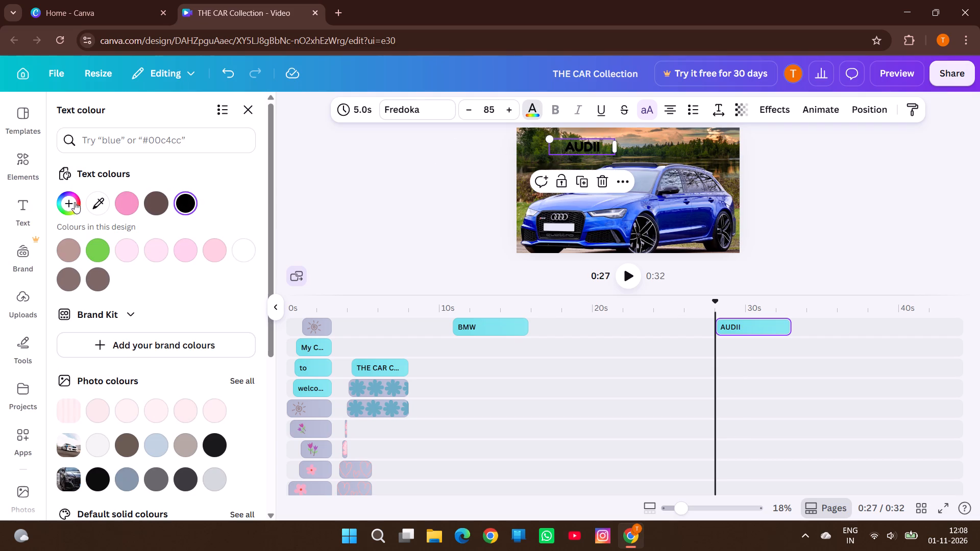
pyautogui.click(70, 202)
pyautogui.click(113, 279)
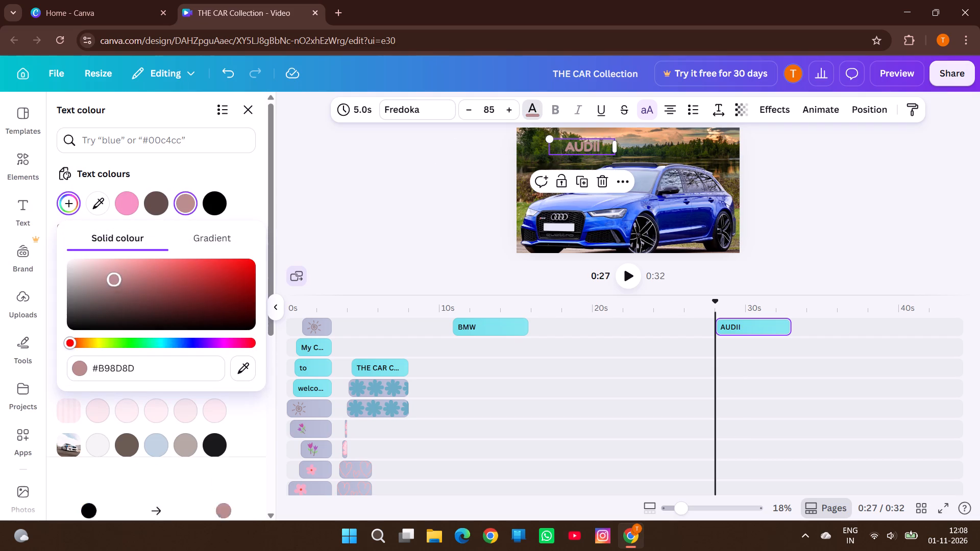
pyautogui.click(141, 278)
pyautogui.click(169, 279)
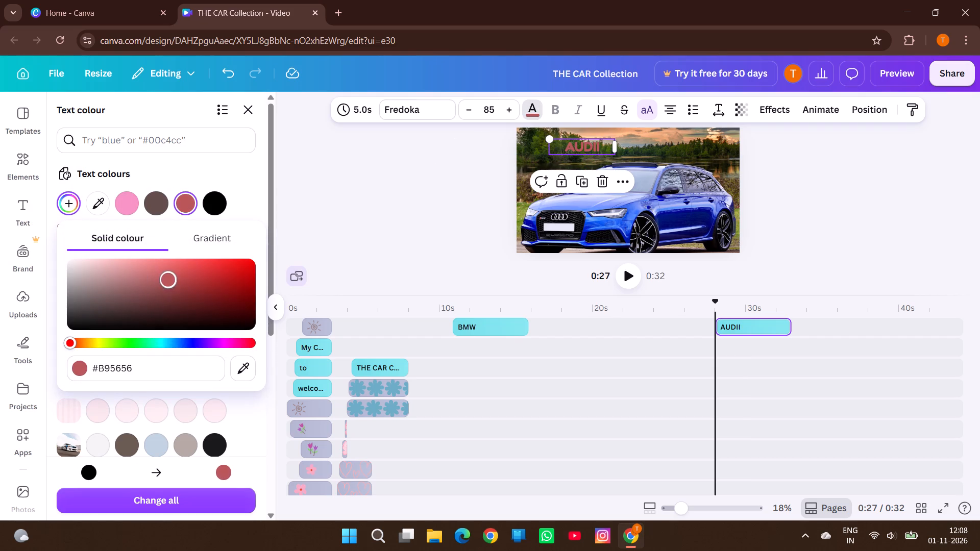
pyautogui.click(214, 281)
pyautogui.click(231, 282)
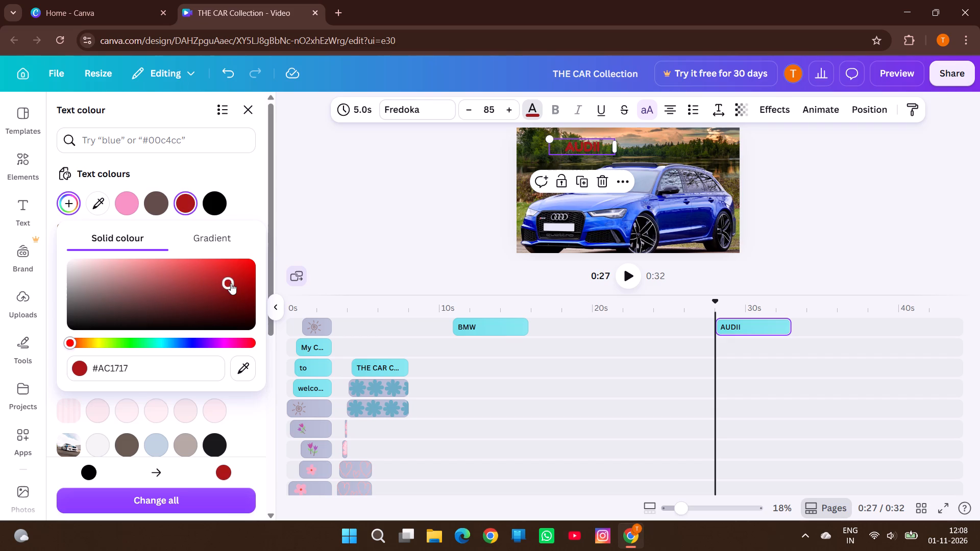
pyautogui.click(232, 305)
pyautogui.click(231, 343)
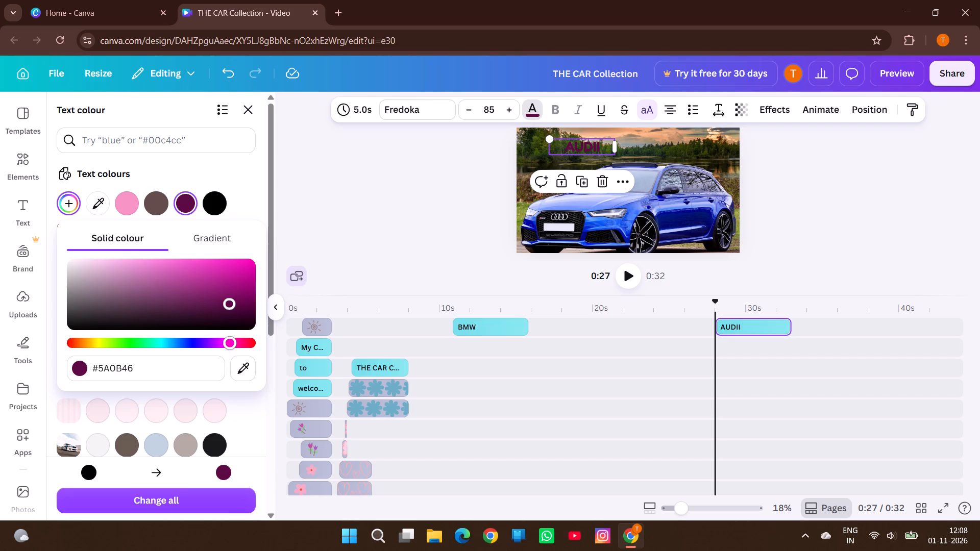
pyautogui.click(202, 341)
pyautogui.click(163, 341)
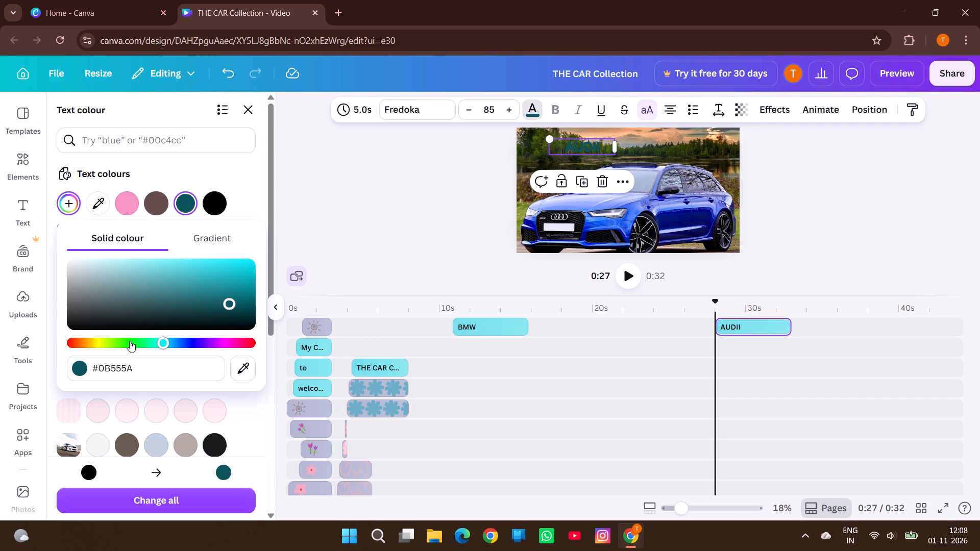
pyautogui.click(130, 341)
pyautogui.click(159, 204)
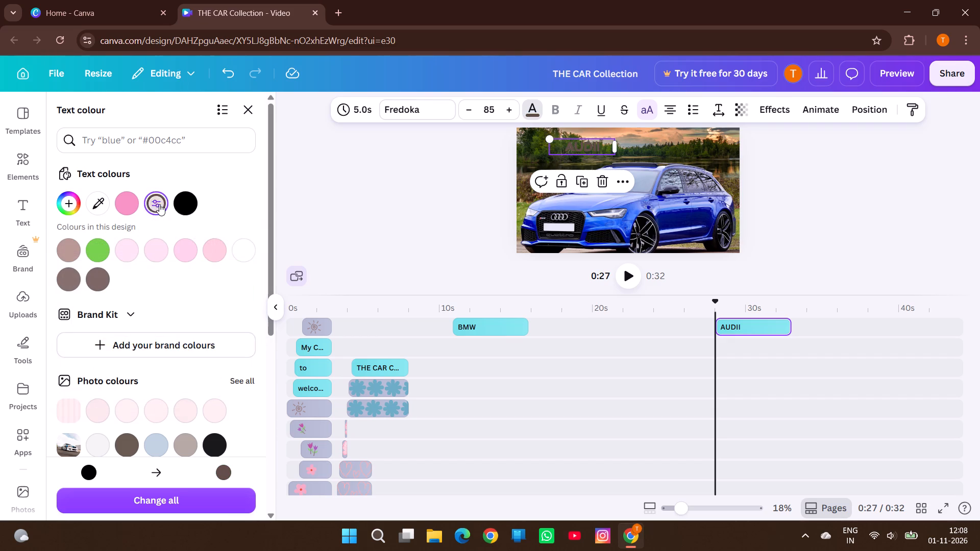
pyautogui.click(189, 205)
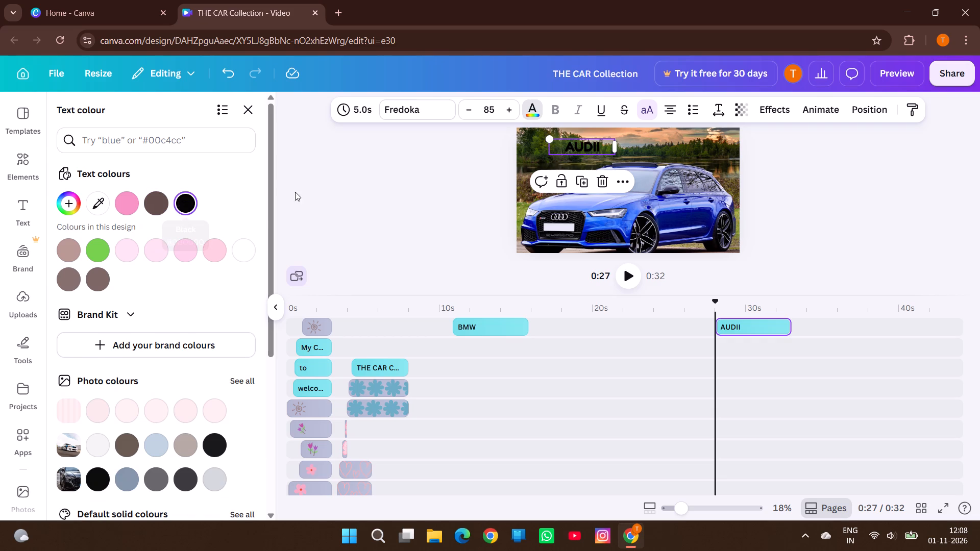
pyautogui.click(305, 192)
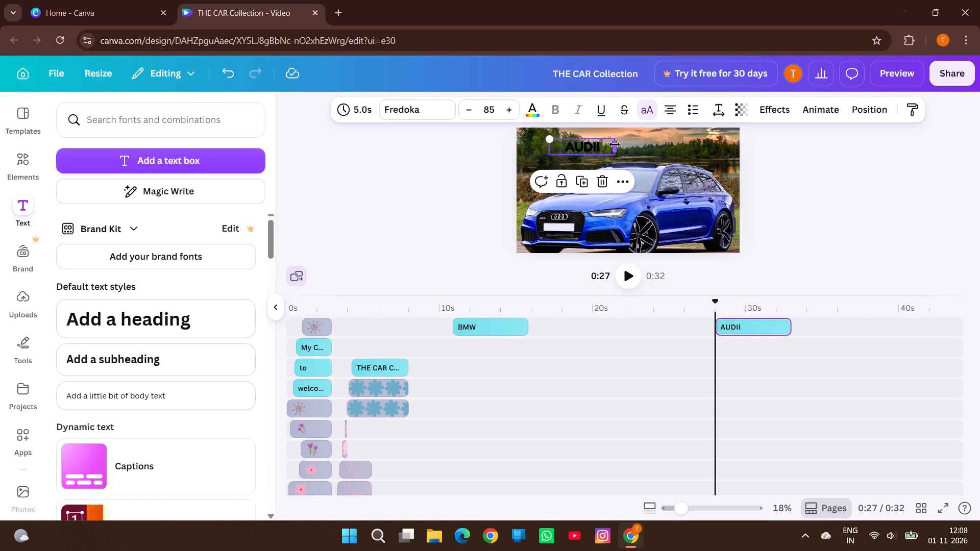
# Stretch the "AUDII" text box toward the photo's right edge so the caption sits centred above the car.
pyautogui.moveTo(615, 144); pyautogui.dragTo(710, 132)
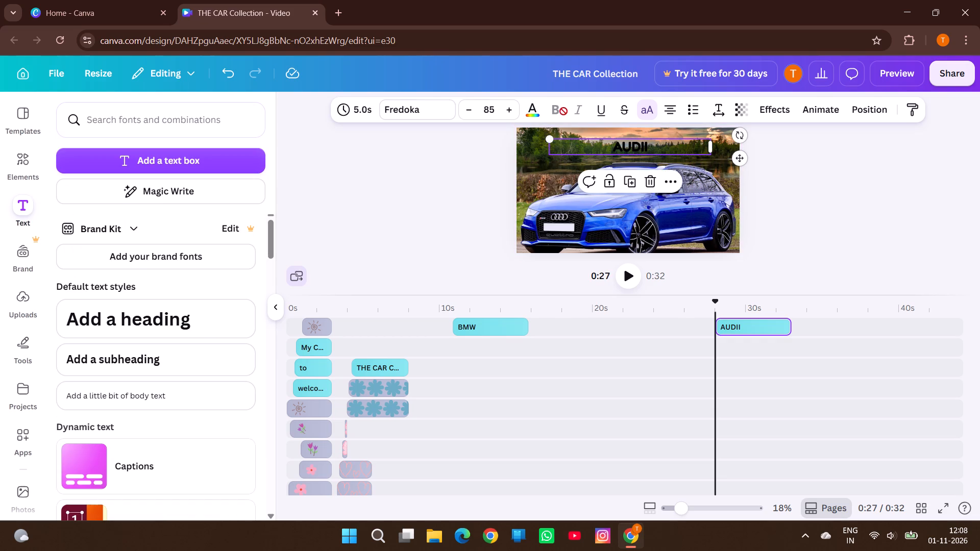
# Underline the "AUDII" caption, leaving its transparency at 100, and deselect it.
pyautogui.click(605, 113)
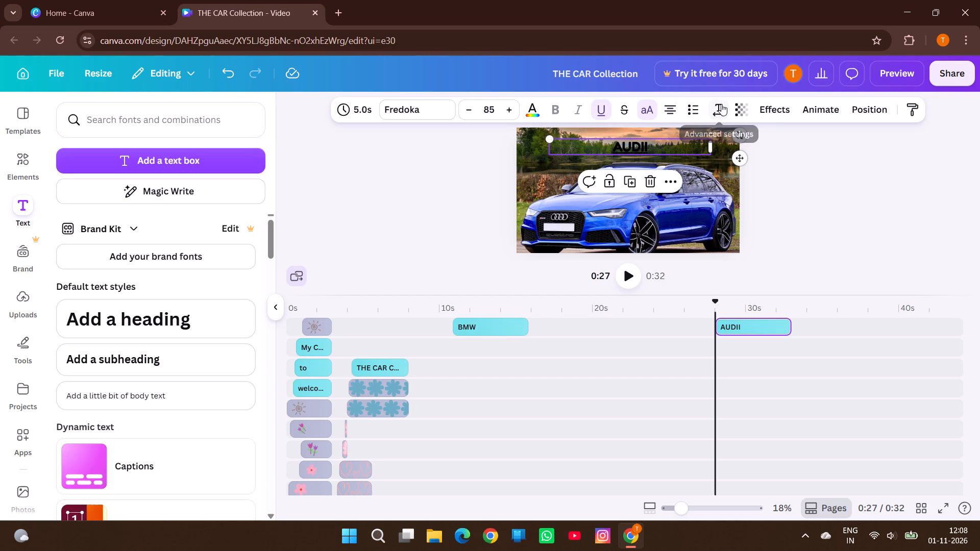
pyautogui.click(739, 104)
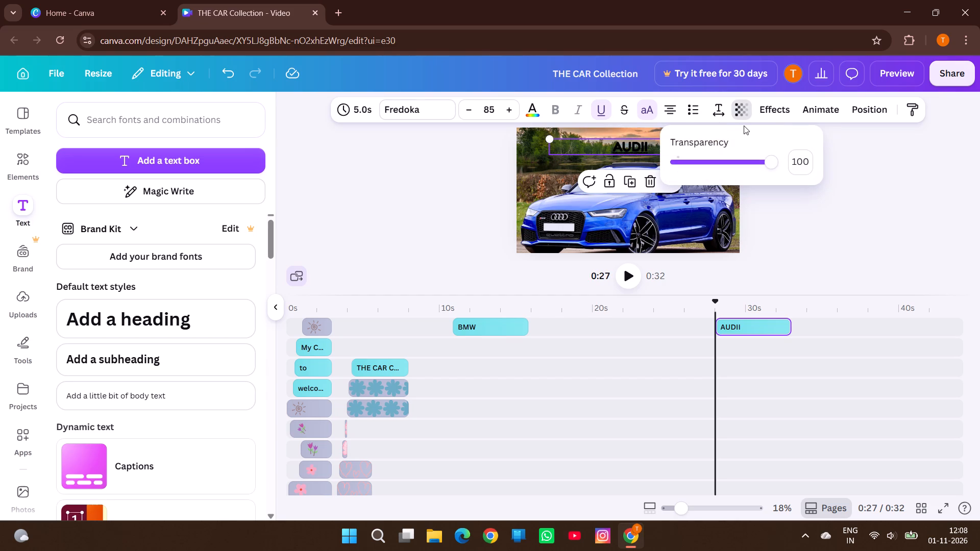
pyautogui.click(839, 149)
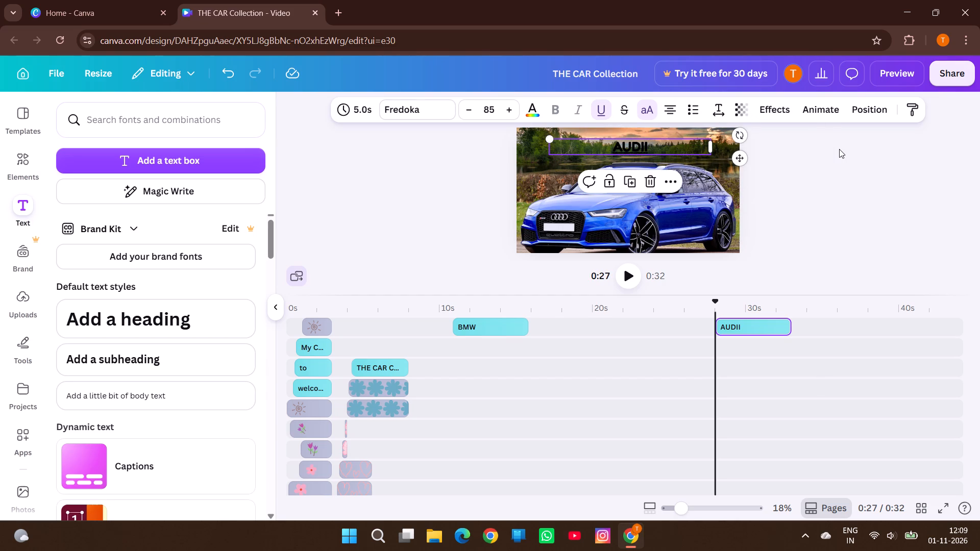
pyautogui.click(788, 184)
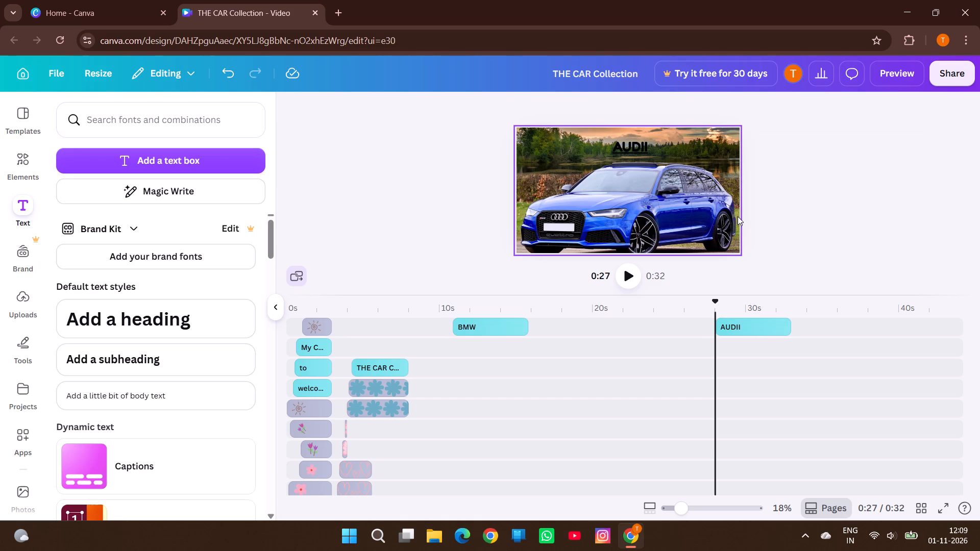
# Open the stock photos for adding another page after the blue Audi wagon photo.
pyautogui.scroll(-2, 652, 204)
pyautogui.scroll(-3, 562, 361)
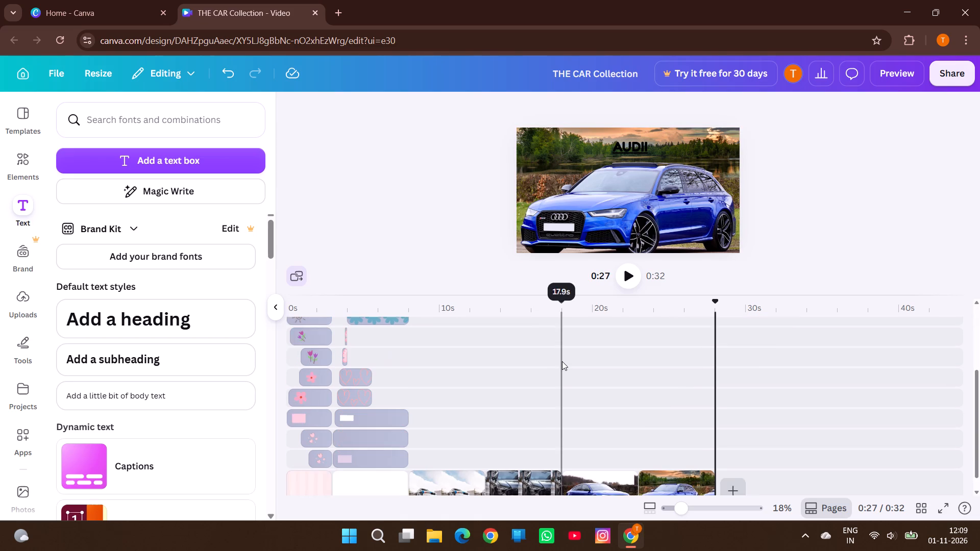
pyautogui.scroll(-2, 562, 361)
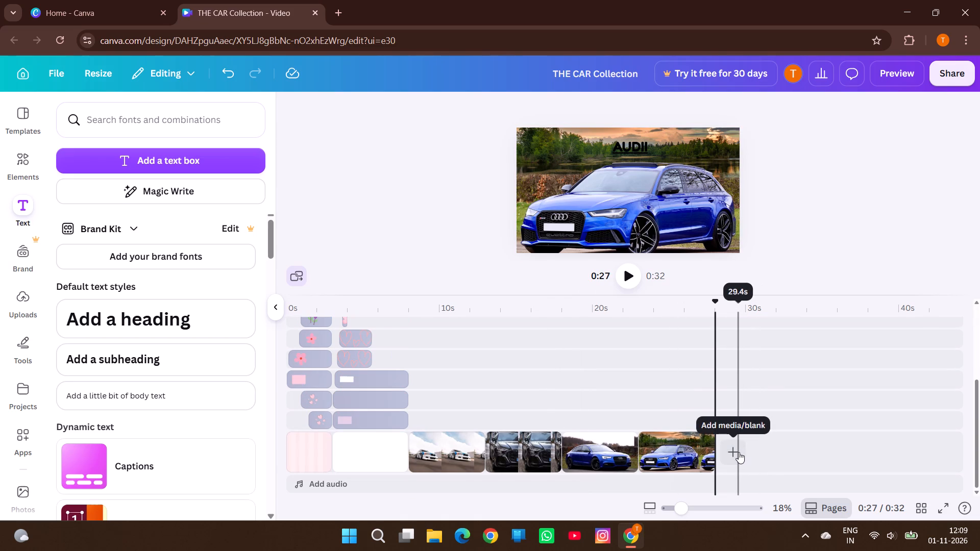
pyautogui.click(739, 452)
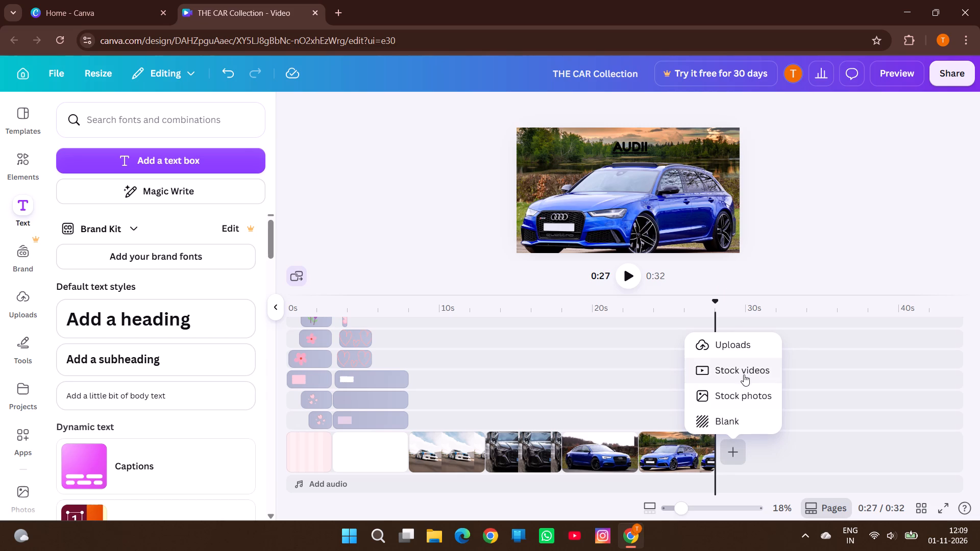
pyautogui.click(738, 392)
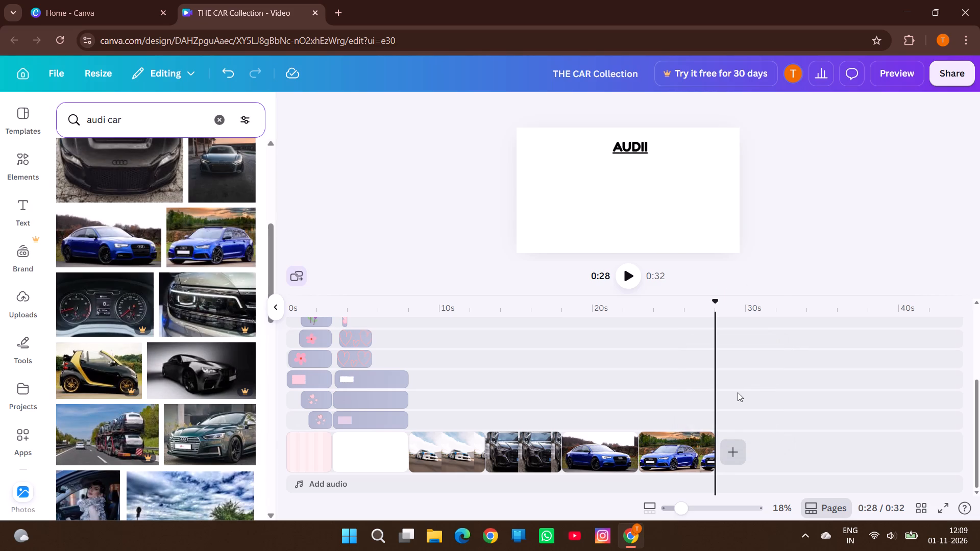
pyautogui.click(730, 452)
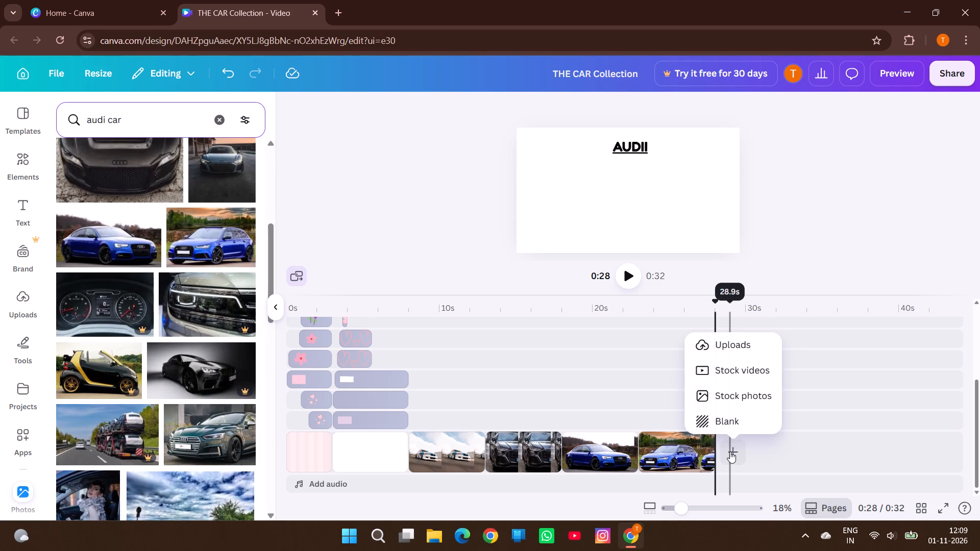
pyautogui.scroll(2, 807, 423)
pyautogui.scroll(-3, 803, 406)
# Retime the "AUDII" caption to start with the blue Audi wagon photo at about 23 s and last 3.8 s.
pyautogui.click(674, 444)
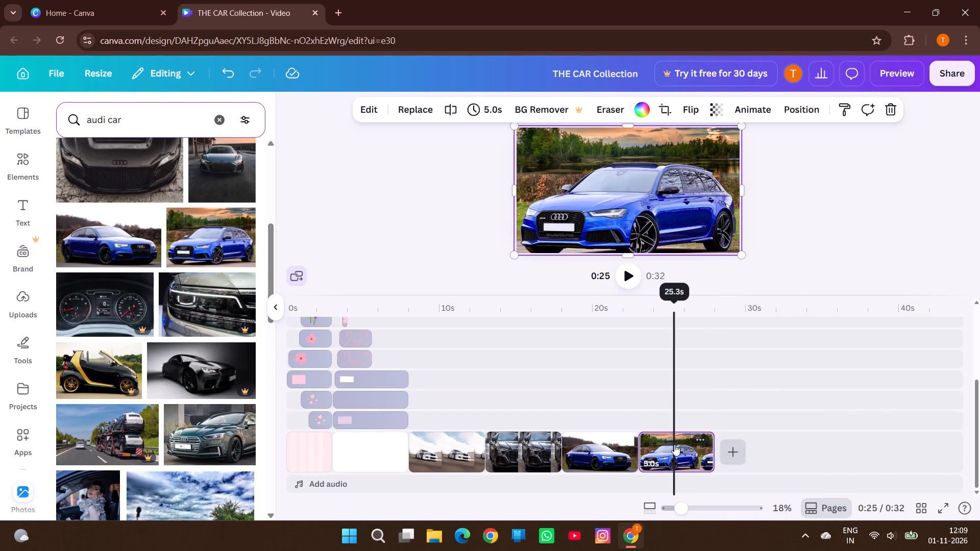
pyautogui.scroll(2, 742, 399)
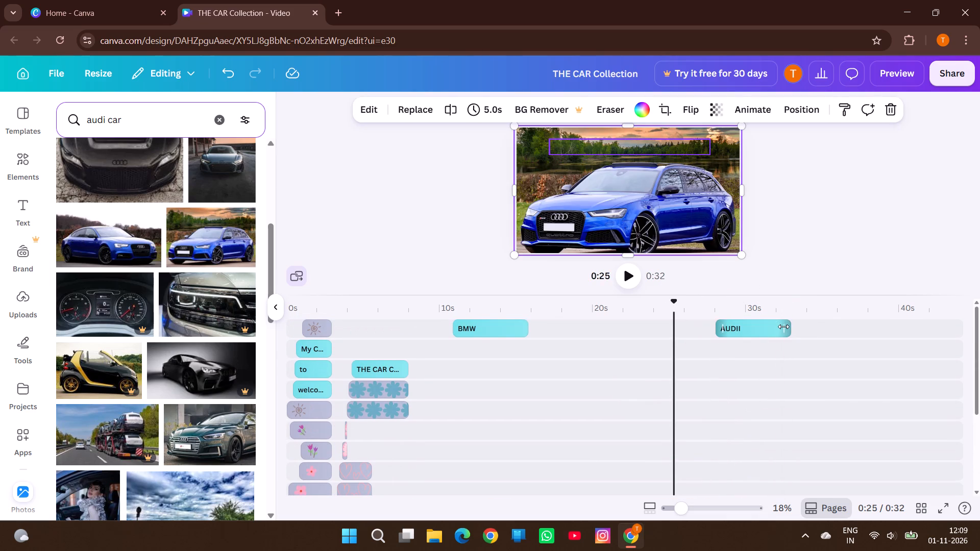
pyautogui.moveTo(722, 327); pyautogui.dragTo(669, 332)
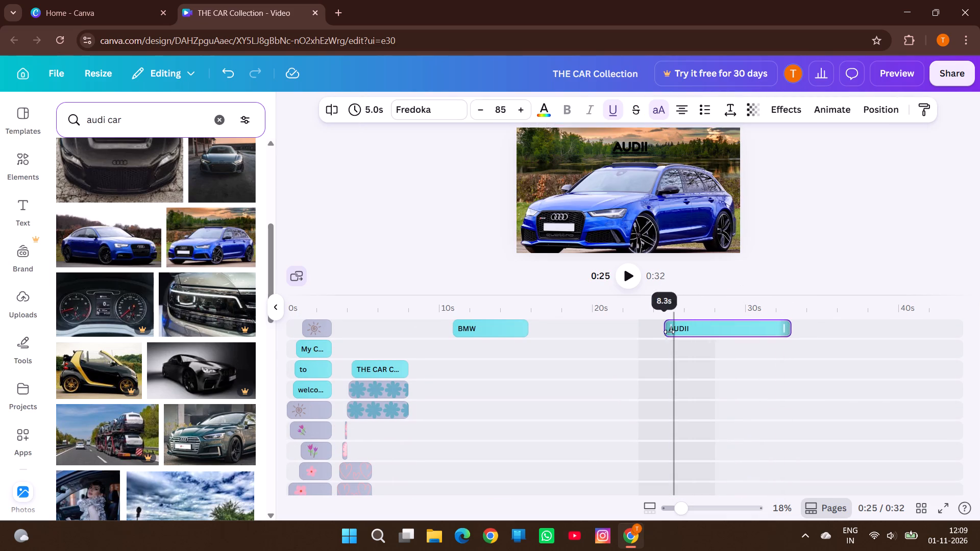
pyautogui.moveTo(669, 332); pyautogui.dragTo(628, 338)
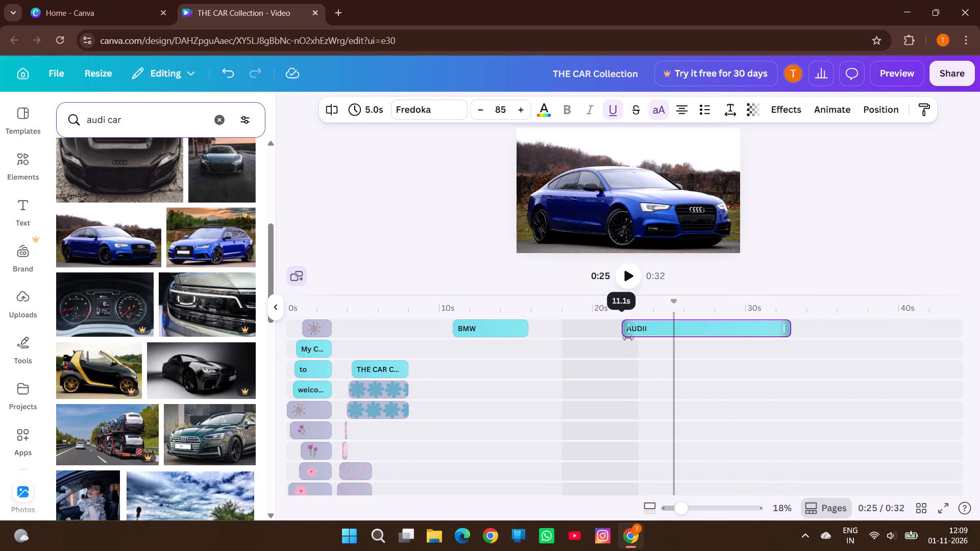
pyautogui.moveTo(628, 338); pyautogui.dragTo(622, 339)
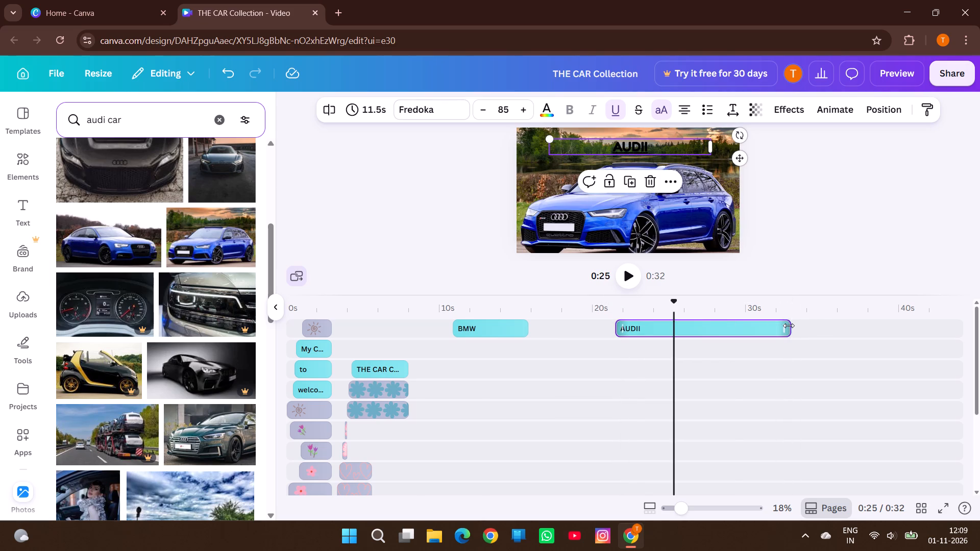
pyautogui.moveTo(789, 325); pyautogui.dragTo(695, 332)
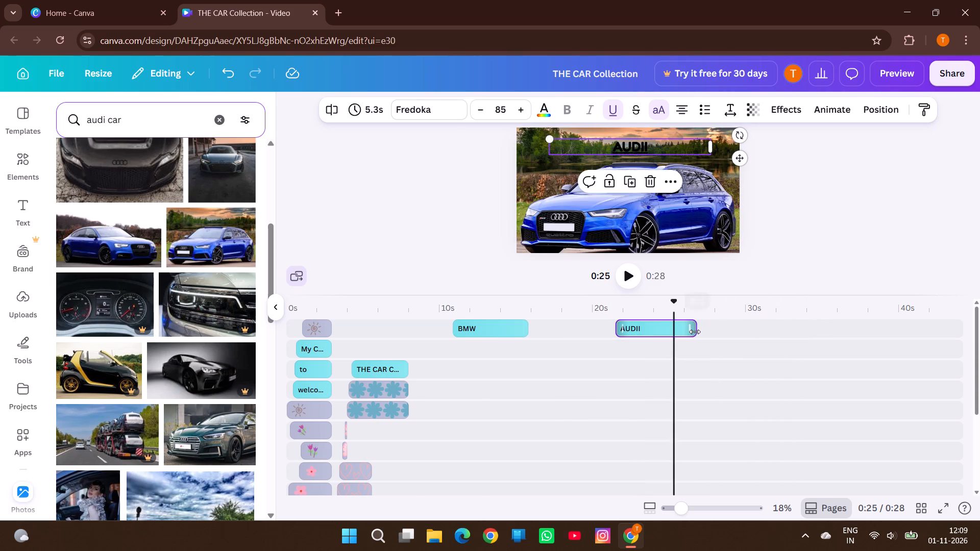
pyautogui.hscroll(1, 715, 364)
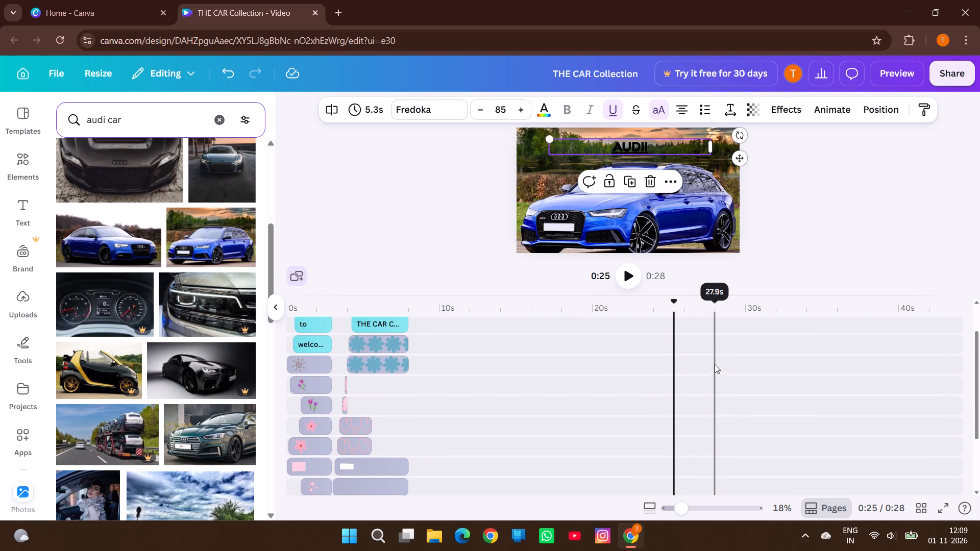
pyautogui.hscroll(1, 715, 364)
pyautogui.scroll(1, 636, 347)
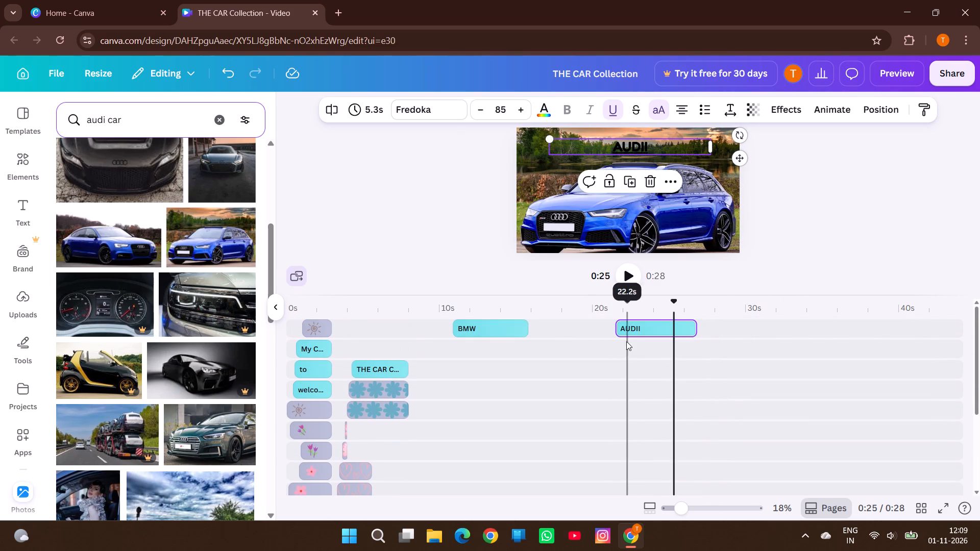
pyautogui.moveTo(619, 332); pyautogui.dragTo(642, 332)
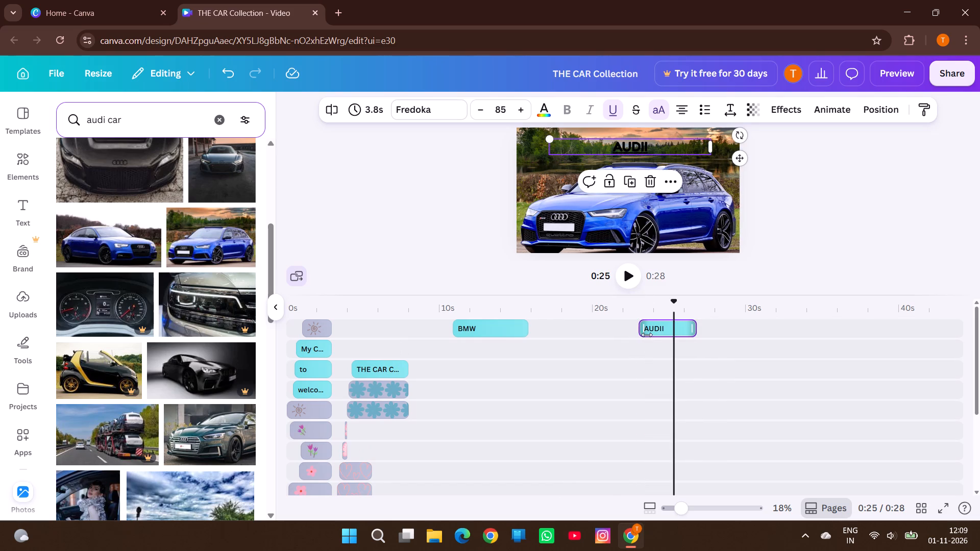
pyautogui.click(721, 358)
# Play the video from about 22 s to check the timing of the "AUDII" caption.
pyautogui.scroll(1, 721, 358)
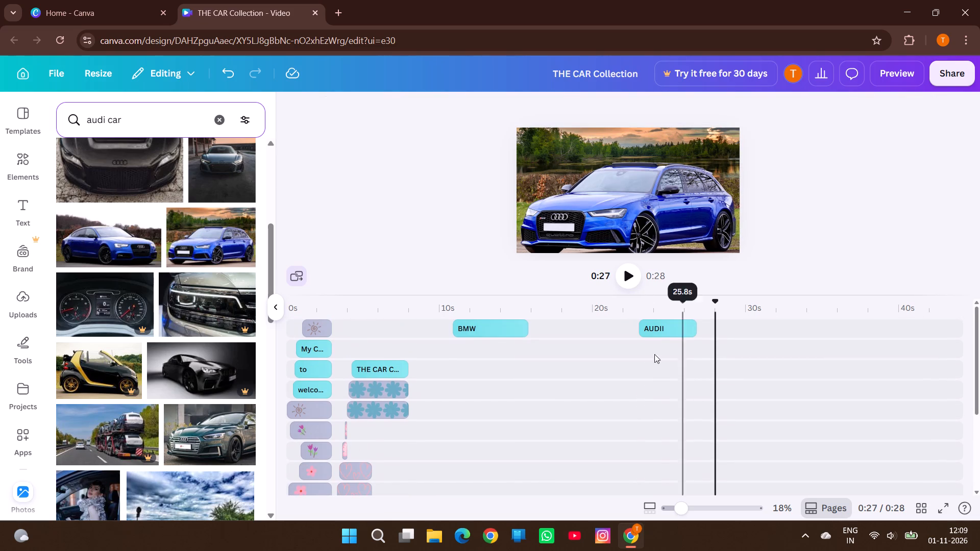
pyautogui.click(629, 337)
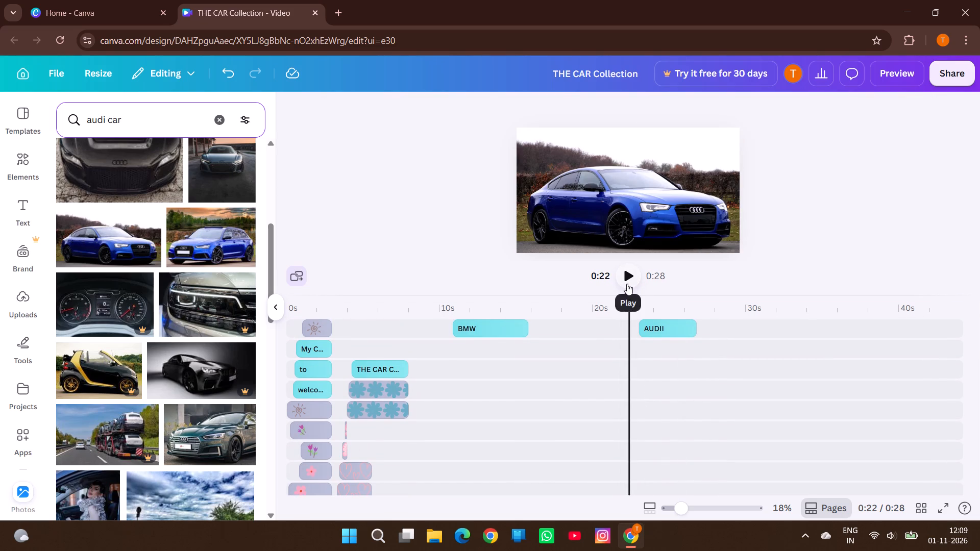
pyautogui.click(627, 284)
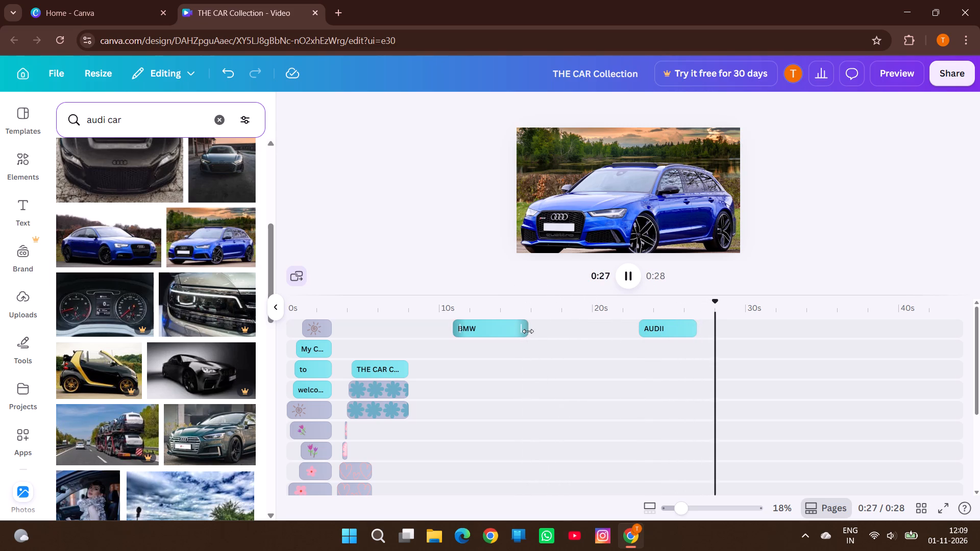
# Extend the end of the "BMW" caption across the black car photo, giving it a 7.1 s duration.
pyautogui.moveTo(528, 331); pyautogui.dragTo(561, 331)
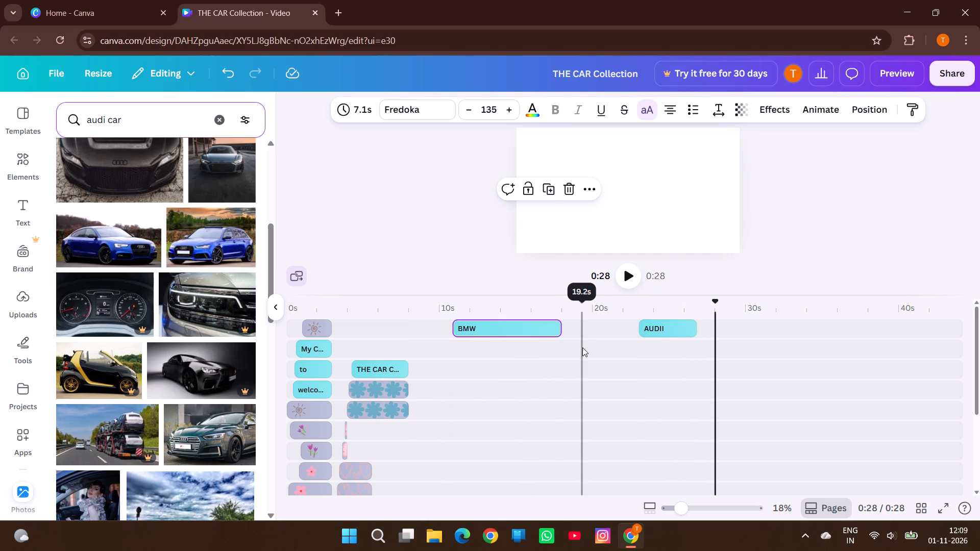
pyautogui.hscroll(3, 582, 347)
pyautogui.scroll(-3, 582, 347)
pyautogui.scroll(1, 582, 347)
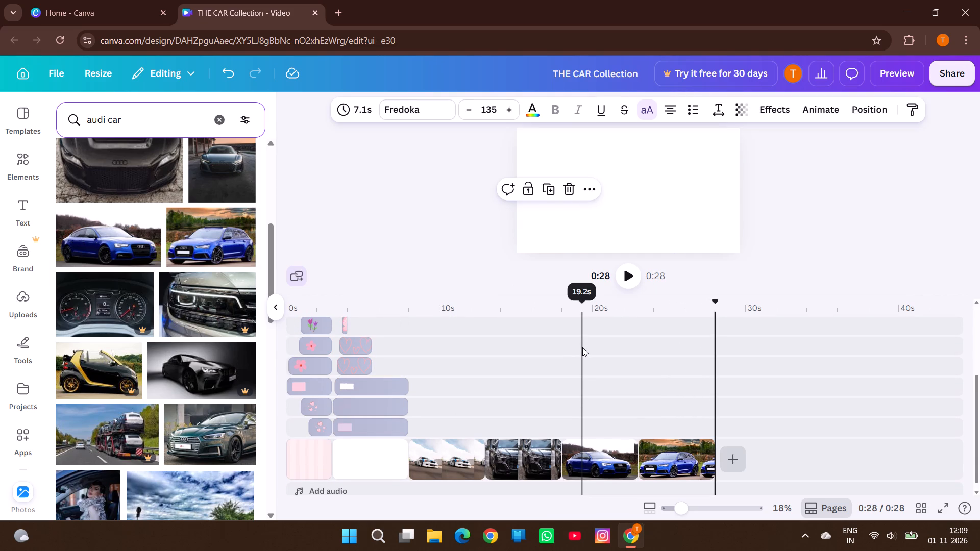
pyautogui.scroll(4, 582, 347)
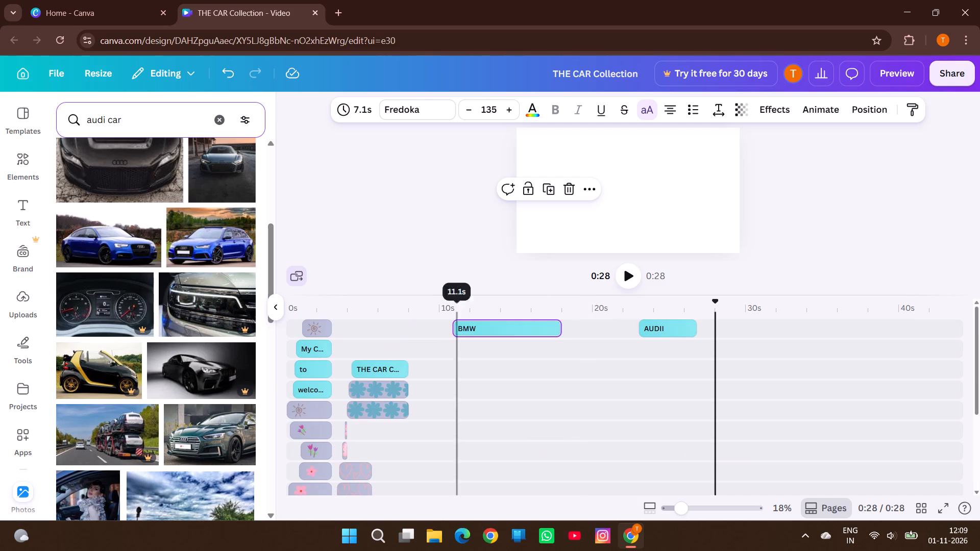
# Play the video from the beginning to check how the "BMW" caption runs over the car photos.
pyautogui.click(618, 272)
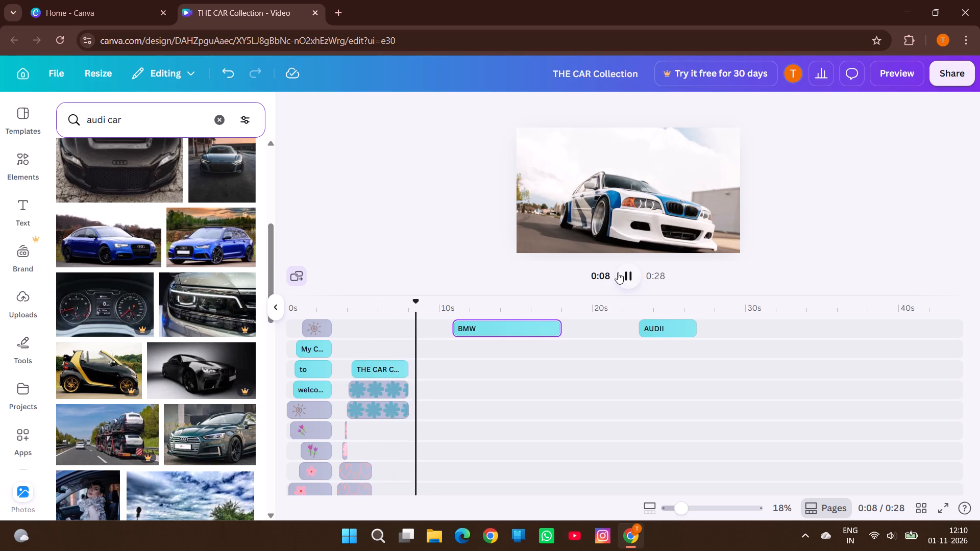
pyautogui.scroll(2, 618, 272)
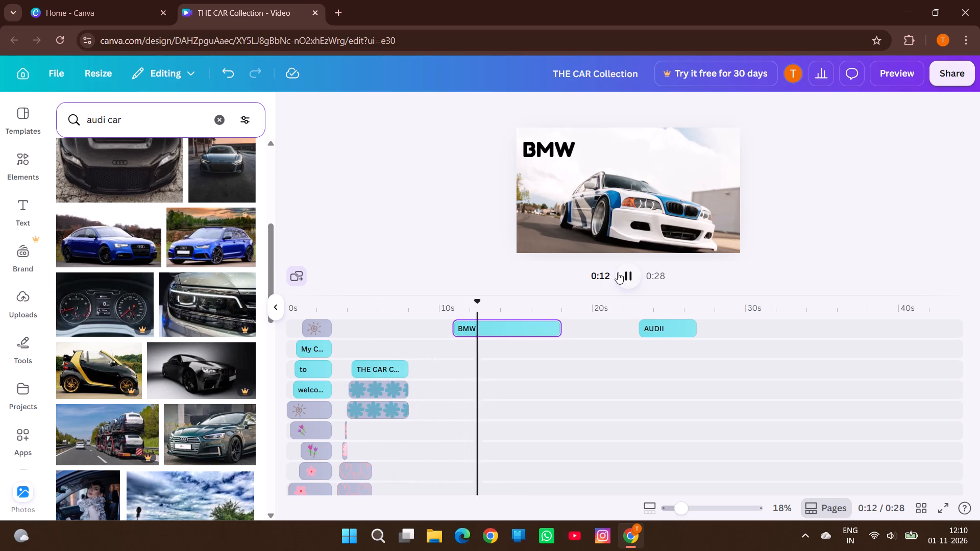
pyautogui.scroll(1, 618, 272)
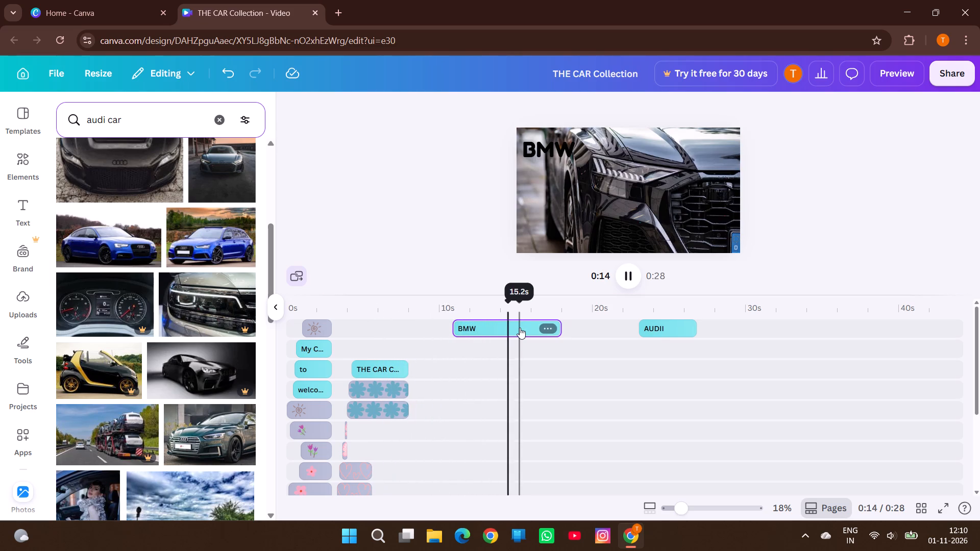
# Delete the black car photo page that follows the white BMW photo.
pyautogui.click(520, 328)
pyautogui.scroll(-4, 553, 452)
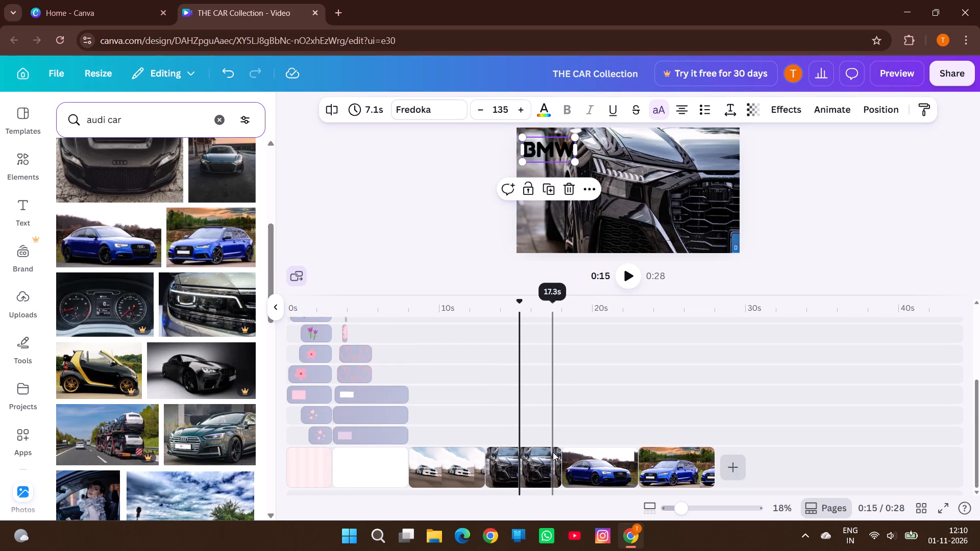
pyautogui.rightClick(541, 453)
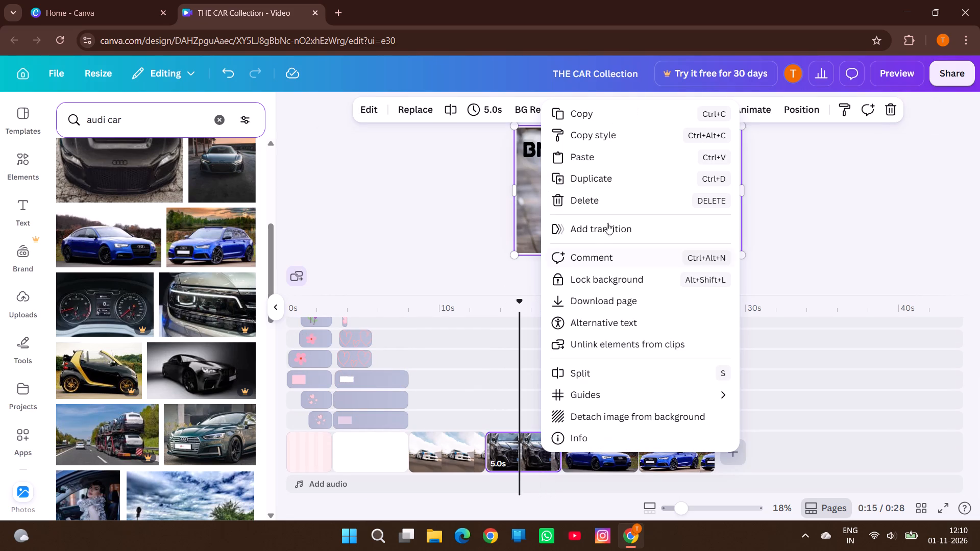
pyautogui.click(595, 204)
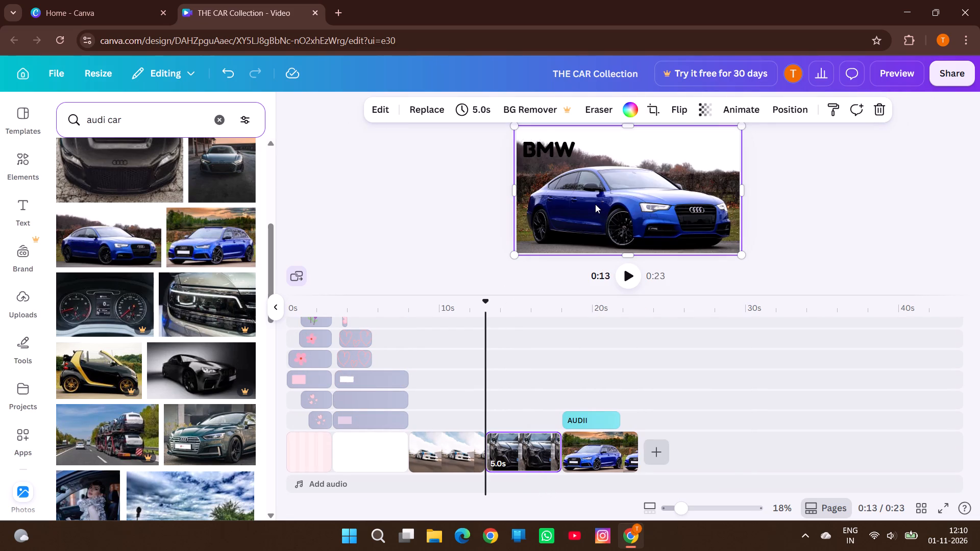
pyautogui.hscroll(2, 488, 336)
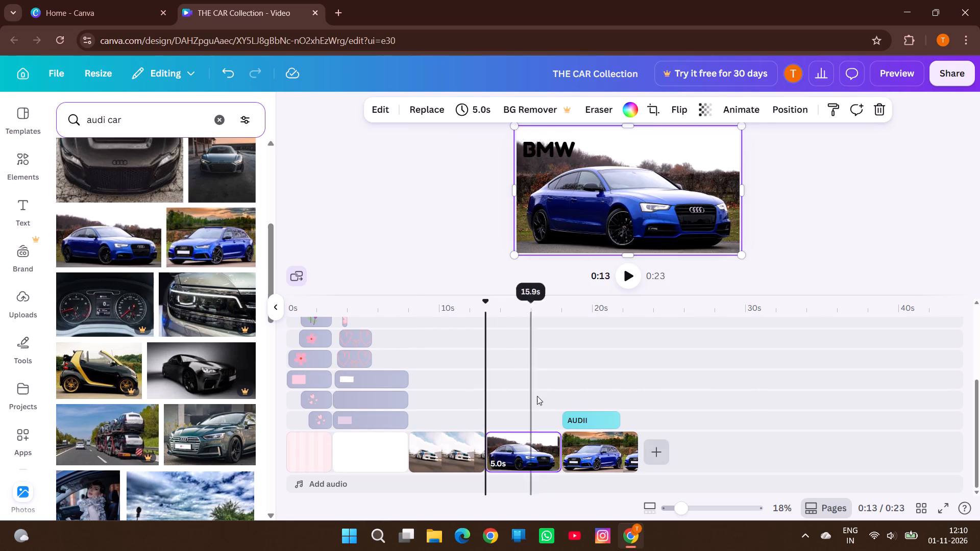
# Play the white BMW photo page from about 9 s to check when its caption appears.
pyautogui.click(430, 455)
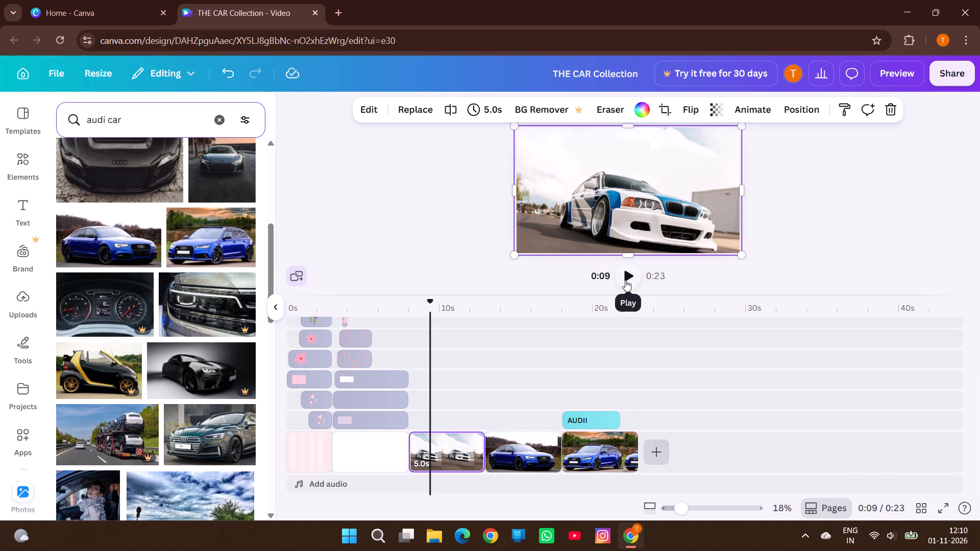
pyautogui.click(625, 279)
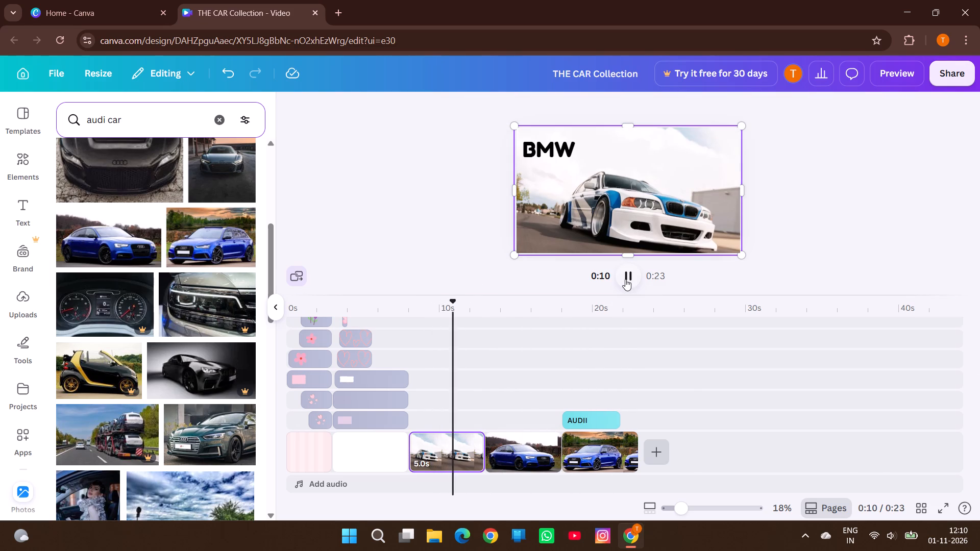
pyautogui.click(625, 279)
# Trim the end of the "BMW" caption to 1.9 s so it ends within the white BMW photo page.
pyautogui.scroll(1, 562, 372)
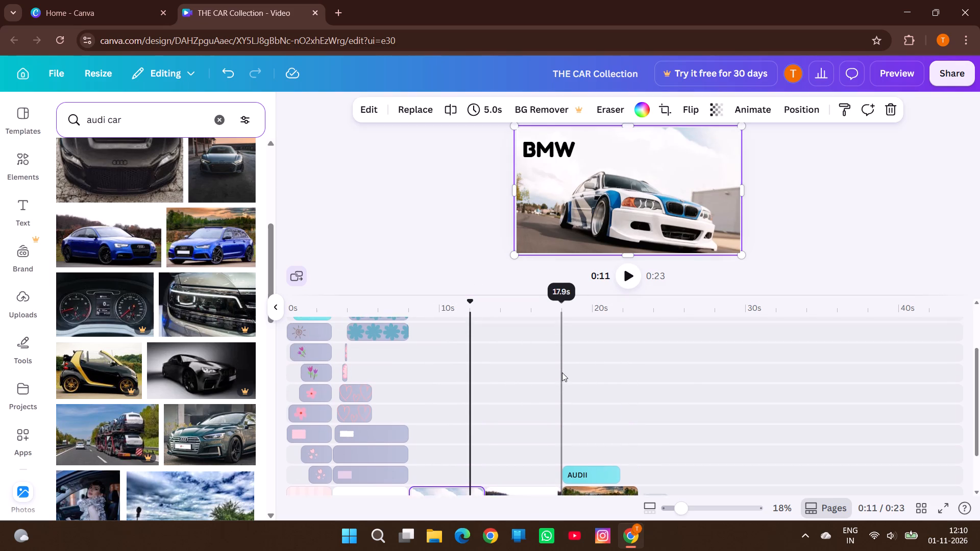
pyautogui.scroll(1, 562, 372)
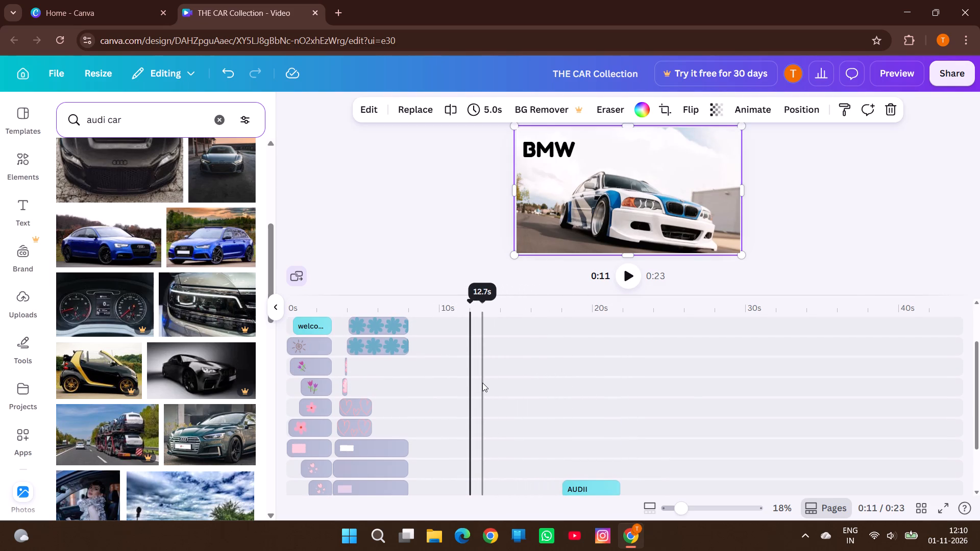
pyautogui.click(482, 383)
pyautogui.scroll(3, 504, 366)
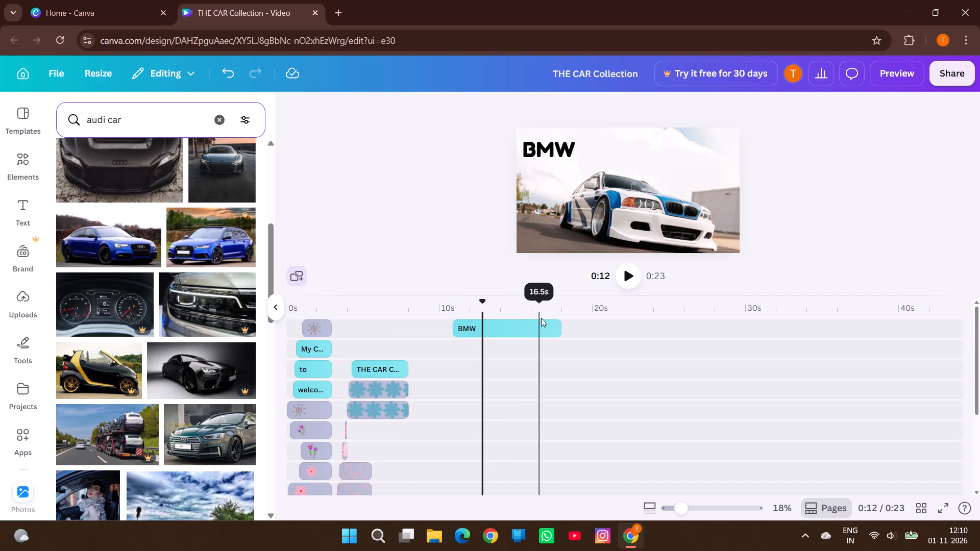
pyautogui.moveTo(558, 324); pyautogui.dragTo(475, 330)
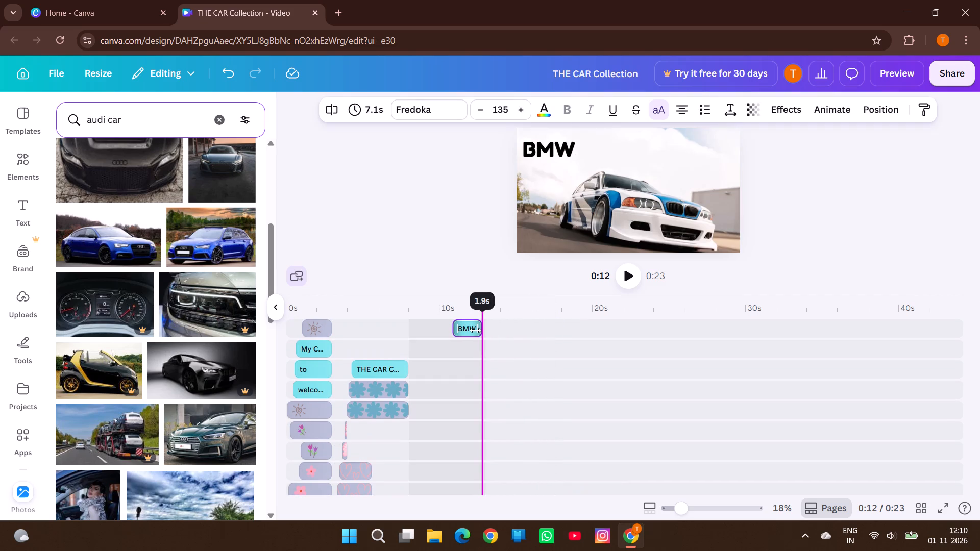
pyautogui.moveTo(475, 330); pyautogui.dragTo(475, 330)
pyautogui.click(447, 376)
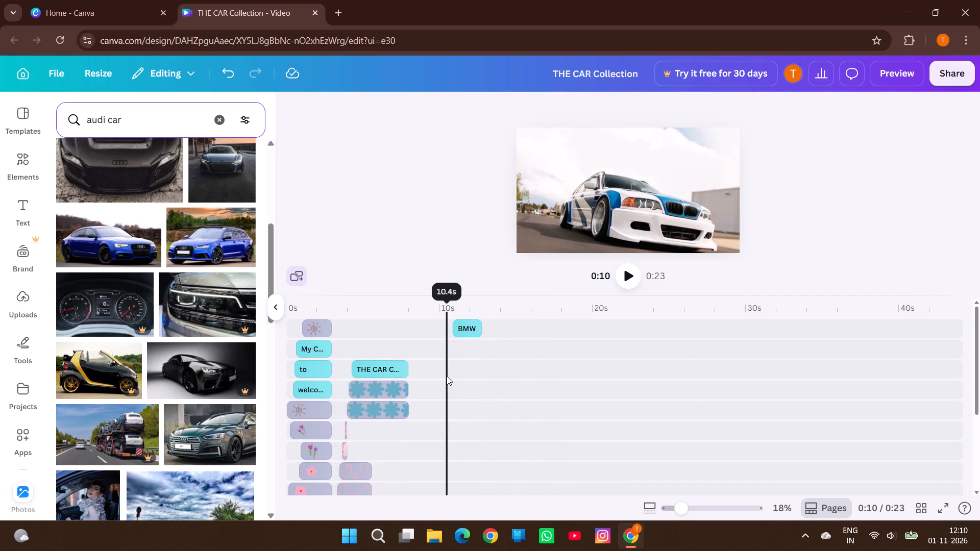
# Extend the start of the "BMW" caption back to about 10 s for a 2.8 s duration.
pyautogui.scroll(-3, 447, 376)
pyautogui.scroll(5, 447, 376)
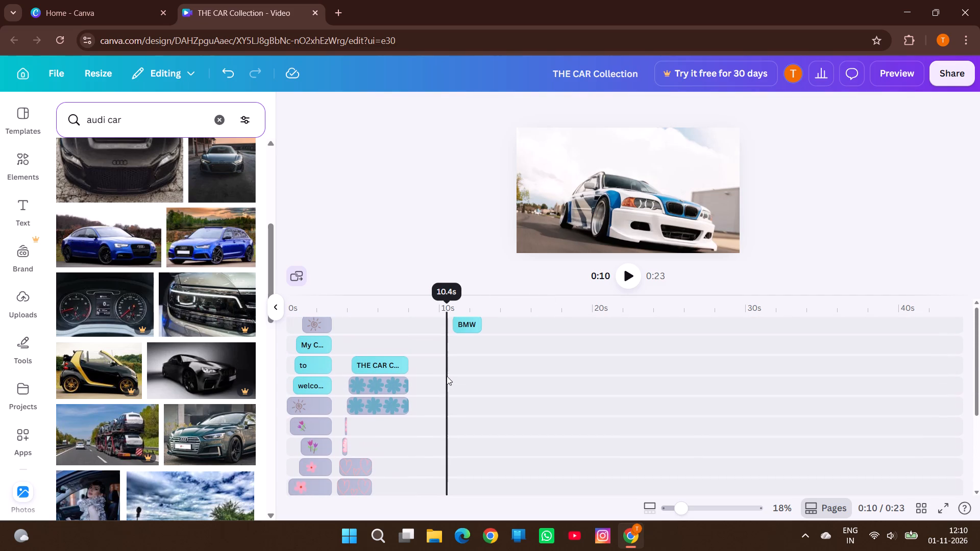
pyautogui.click(457, 329)
pyautogui.moveTo(457, 329); pyautogui.dragTo(451, 330)
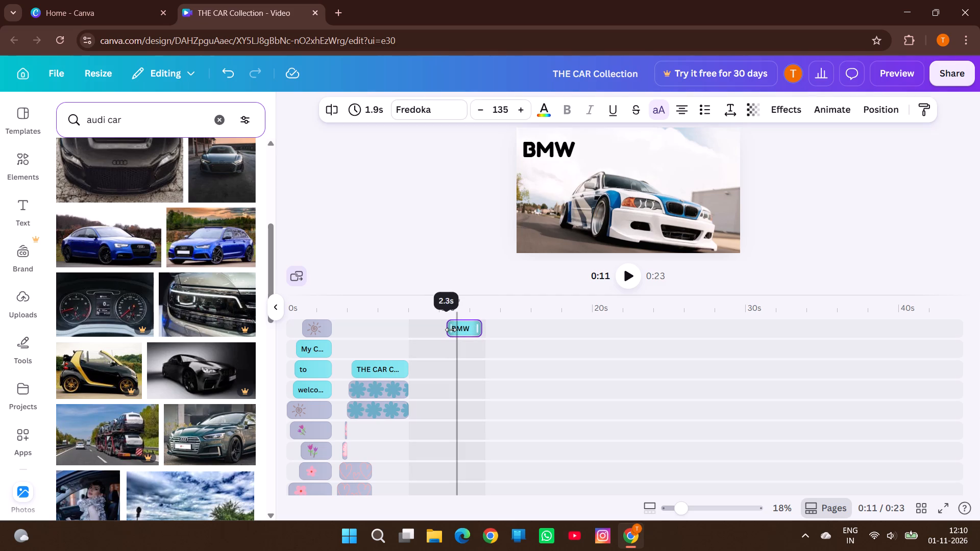
pyautogui.moveTo(451, 330); pyautogui.dragTo(443, 331)
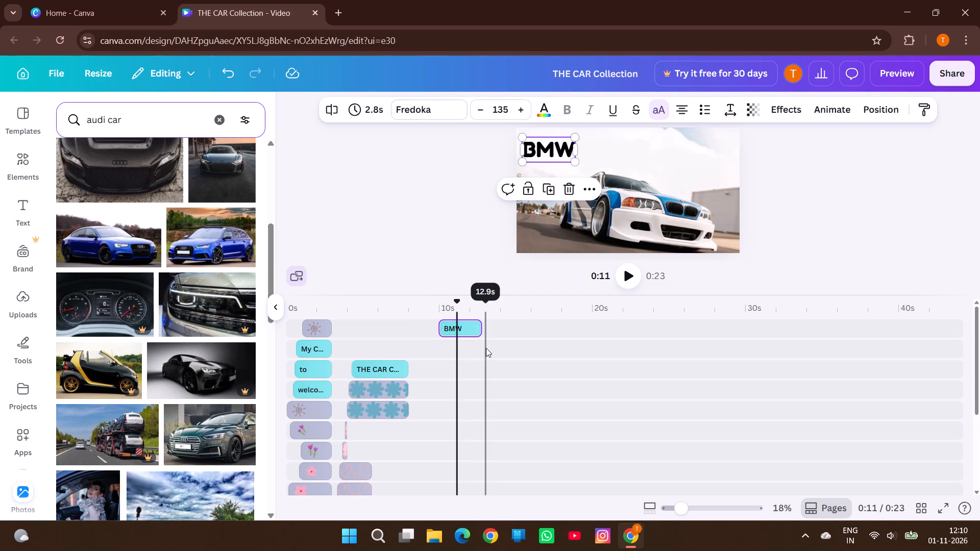
# Play the video from about 9.5 s to check the "BMW" caption's timing on the white BMW photo page.
pyautogui.hscroll(5, 486, 348)
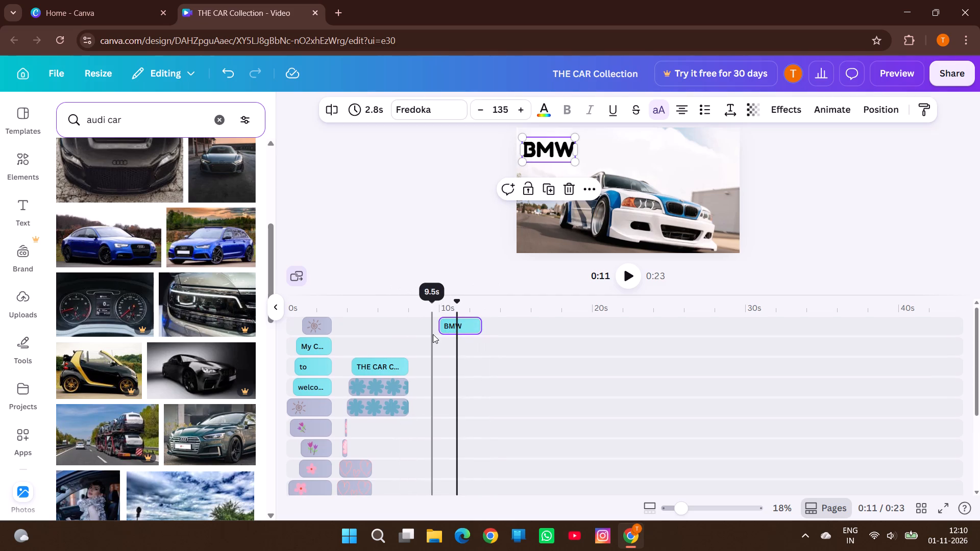
pyautogui.click(433, 334)
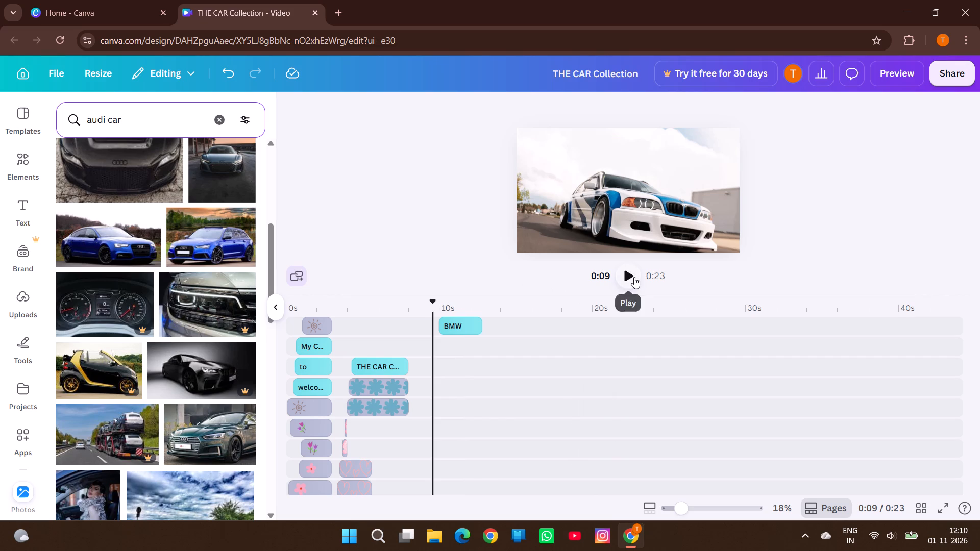
pyautogui.click(634, 277)
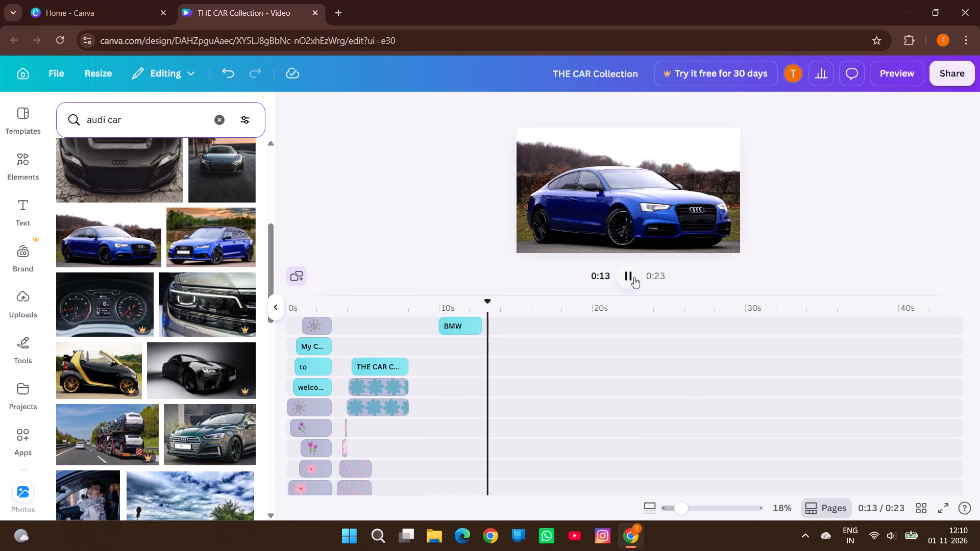
pyautogui.scroll(1, 634, 277)
pyautogui.click(634, 277)
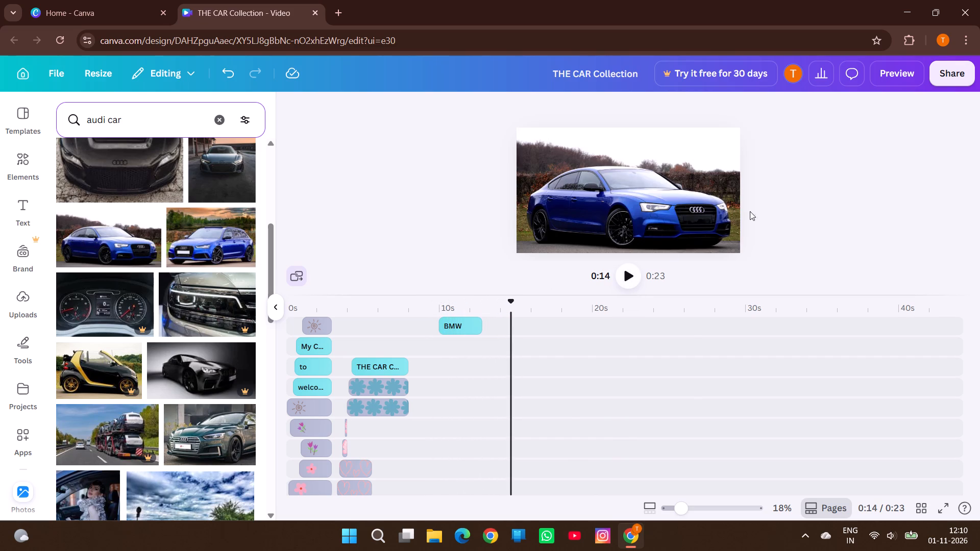
# Delete the uncaptioned blue Audi photo page between the white BMW page and the "AUDII" page.
pyautogui.scroll(-3, 795, 209)
pyautogui.scroll(-4, 702, 331)
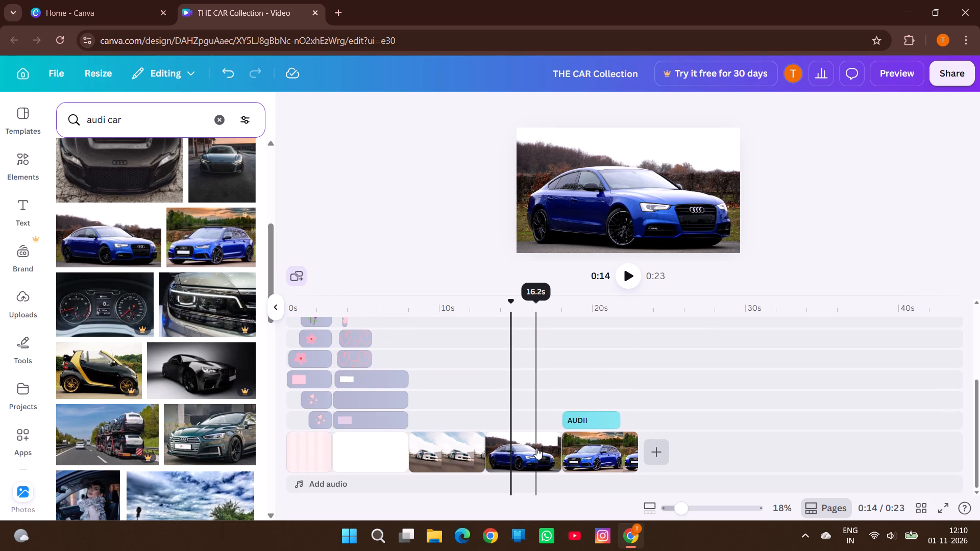
pyautogui.click(536, 448)
pyautogui.click(593, 445)
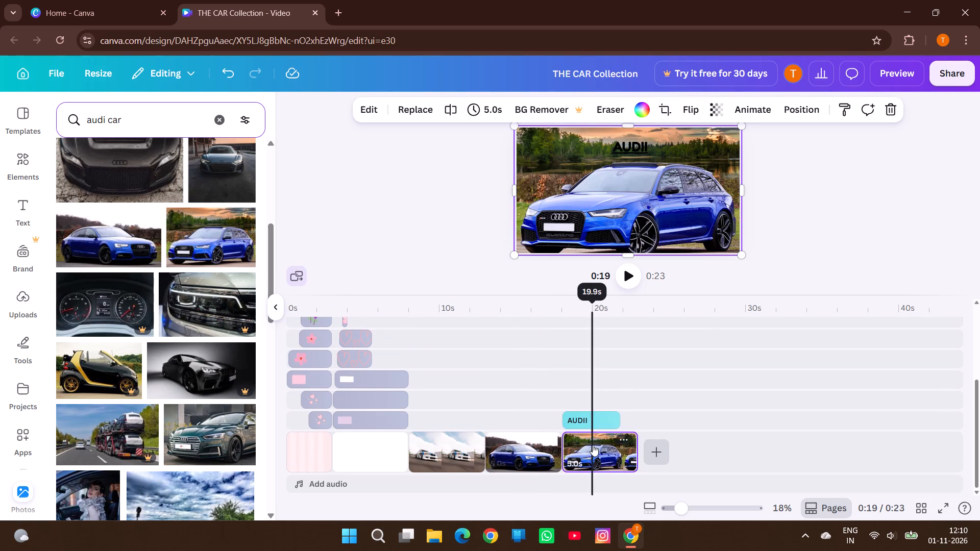
pyautogui.click(555, 450)
pyautogui.rightClick(555, 450)
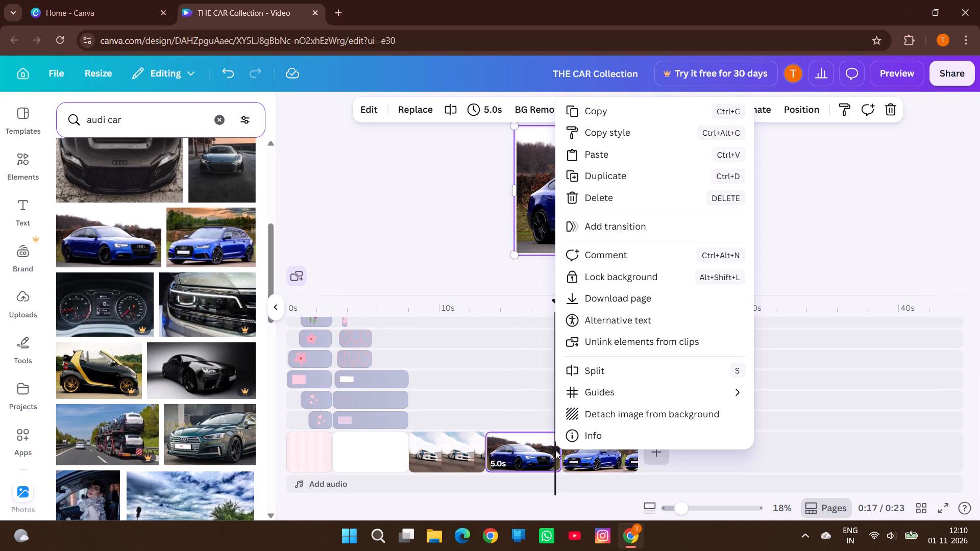
pyautogui.click(608, 207)
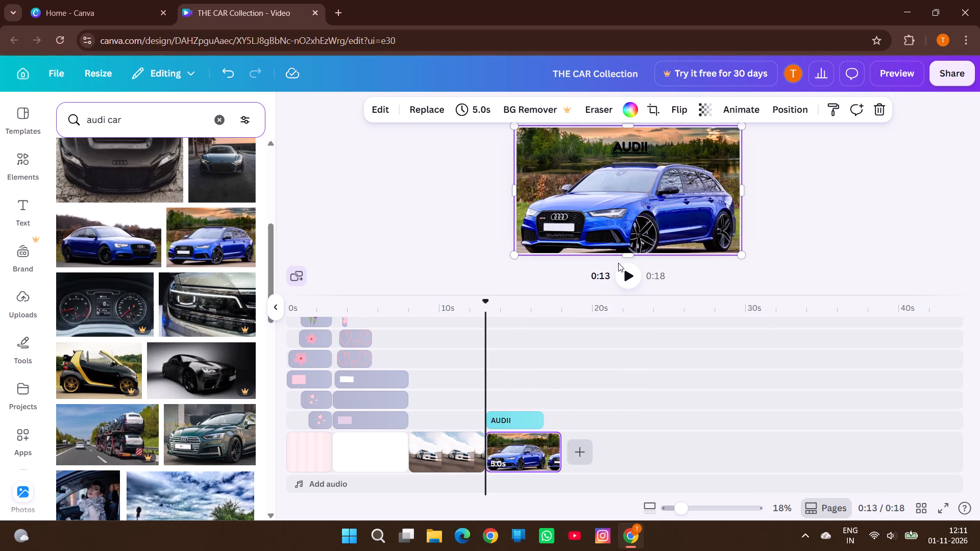
# Play the blue Audi page to check its "AUDII" caption.
pyautogui.click(622, 266)
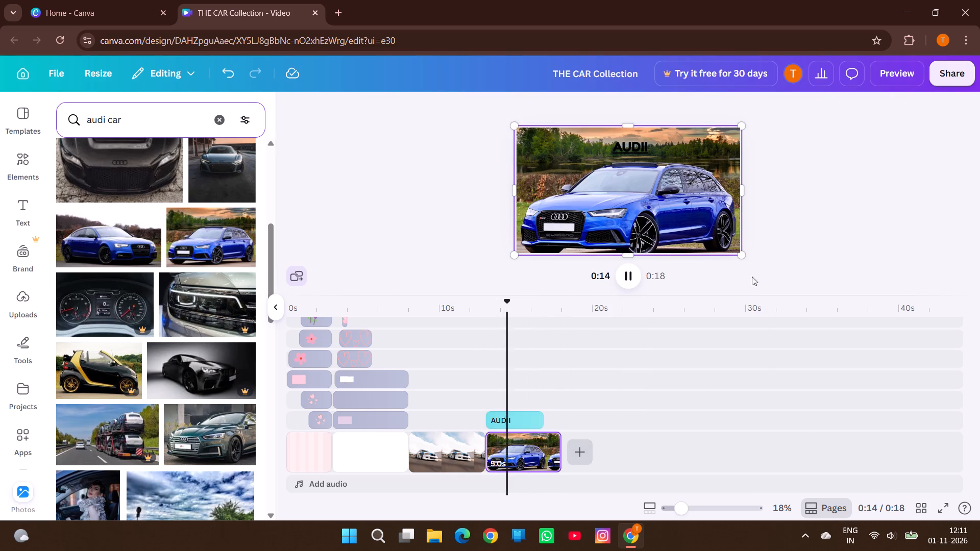
# Search the stock photos for "bentley" and add the front-view photo of the black Bentley as a page after the Audi page.
pyautogui.click(586, 455)
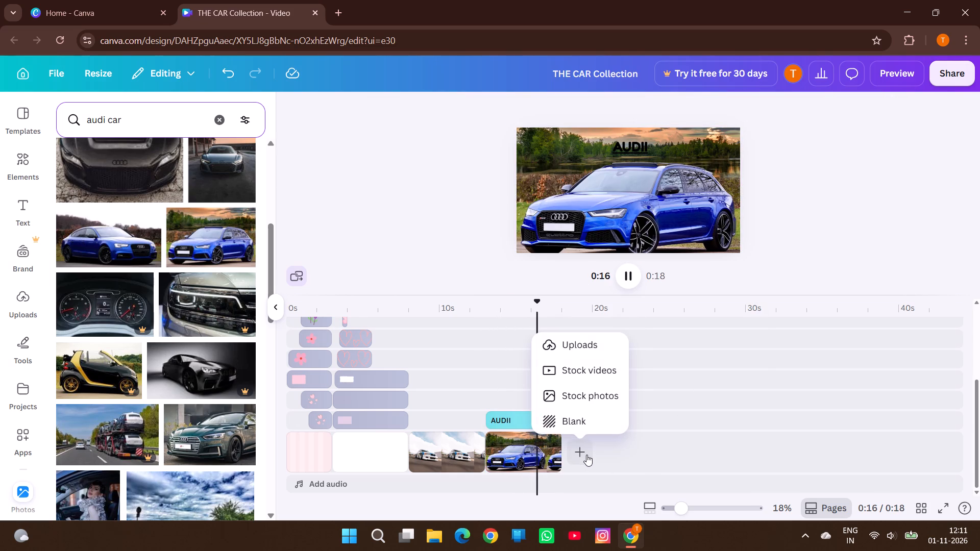
pyautogui.click(586, 399)
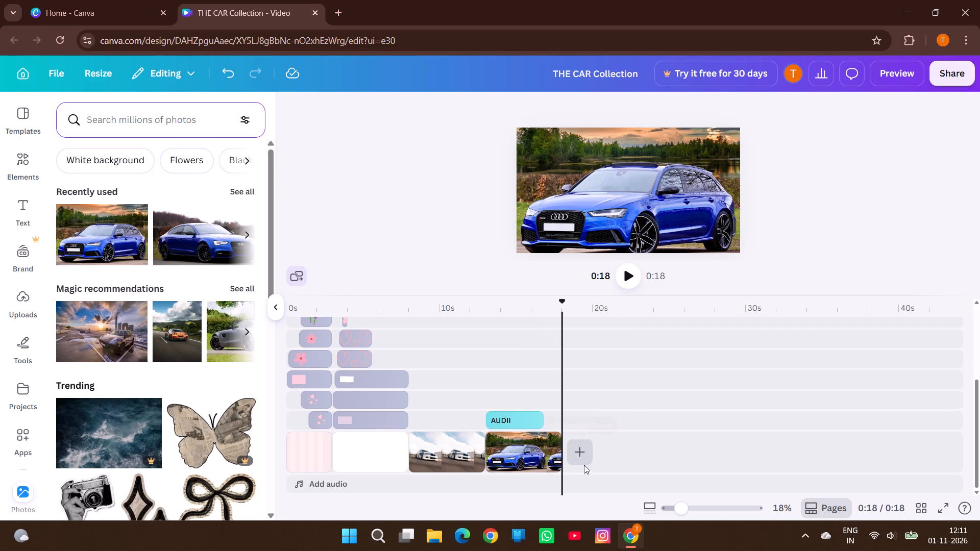
pyautogui.click(582, 442)
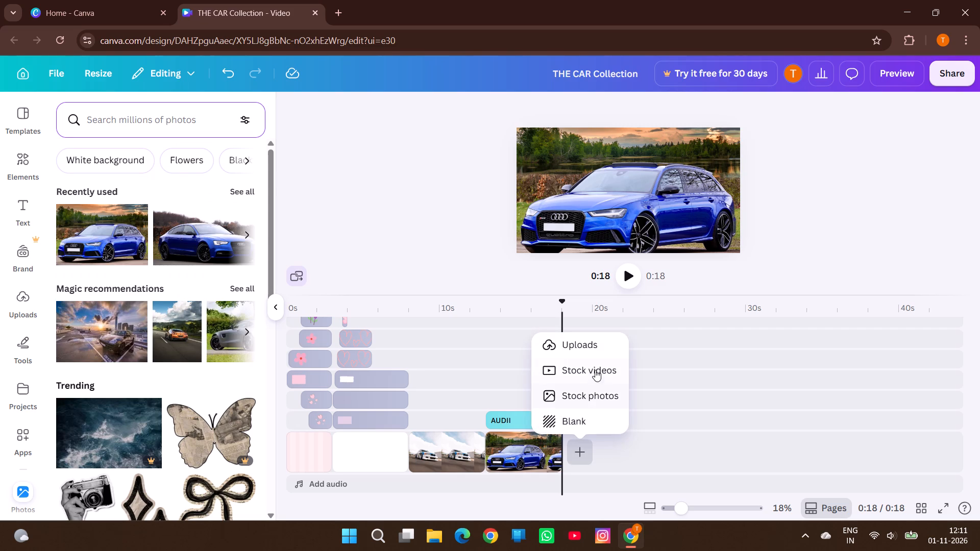
pyautogui.click(585, 398)
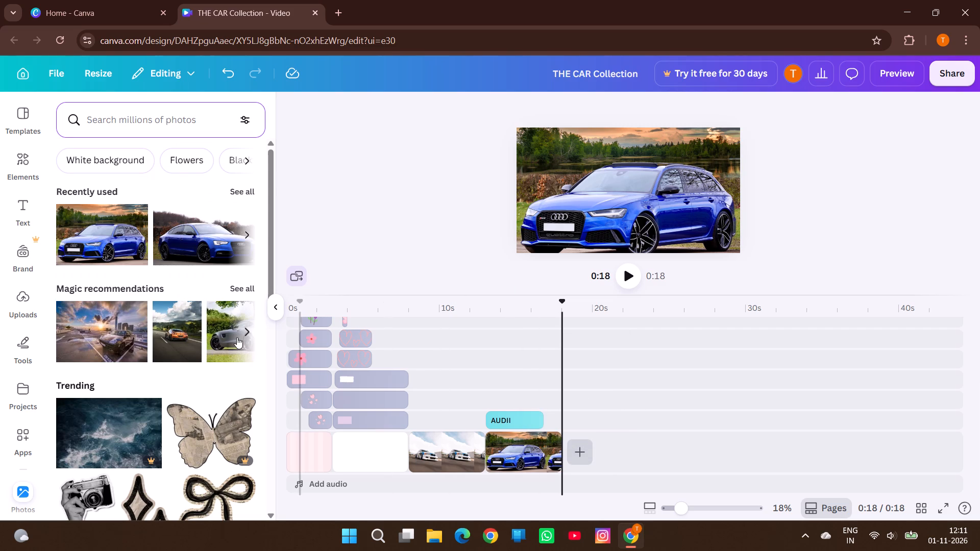
pyautogui.scroll(-5, 119, 310)
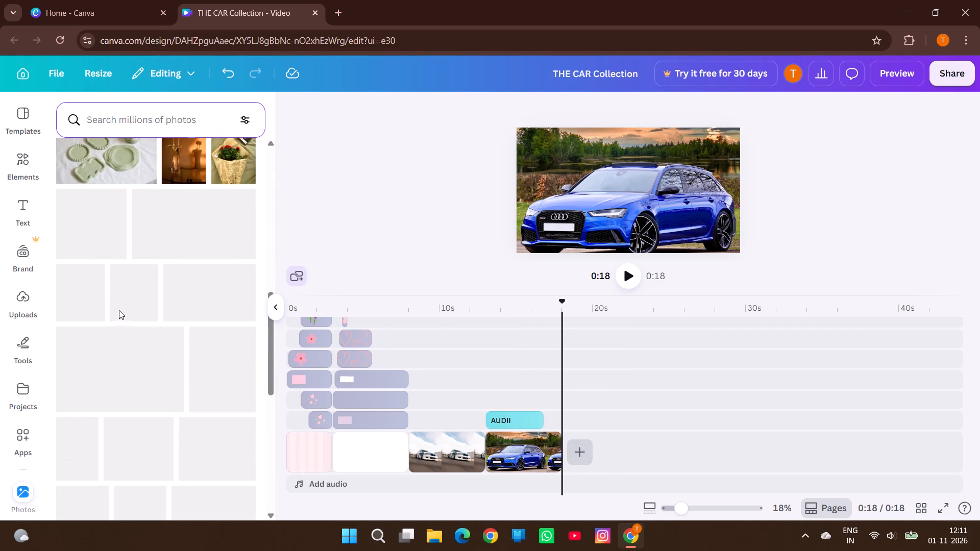
pyautogui.scroll(-4, 119, 310)
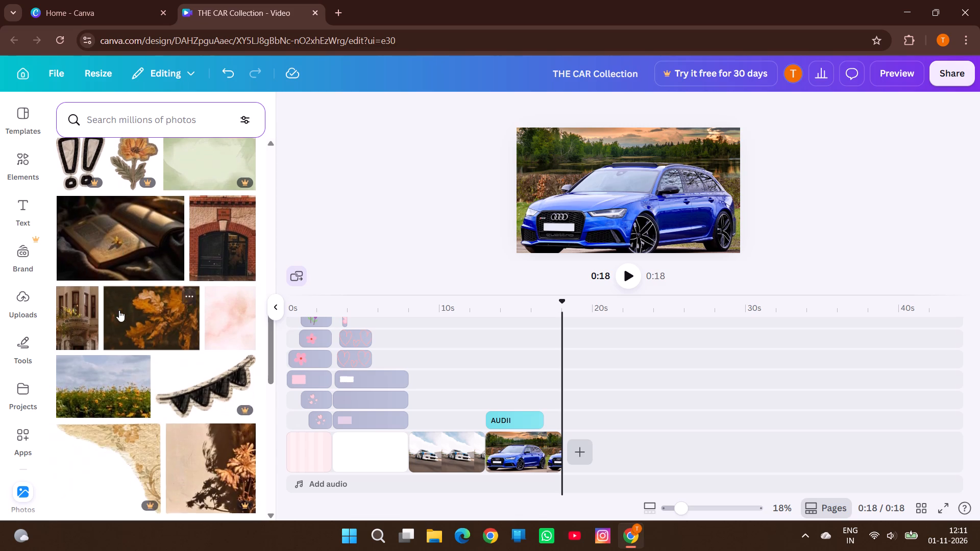
pyautogui.scroll(-2, 119, 310)
pyautogui.scroll(7, 119, 310)
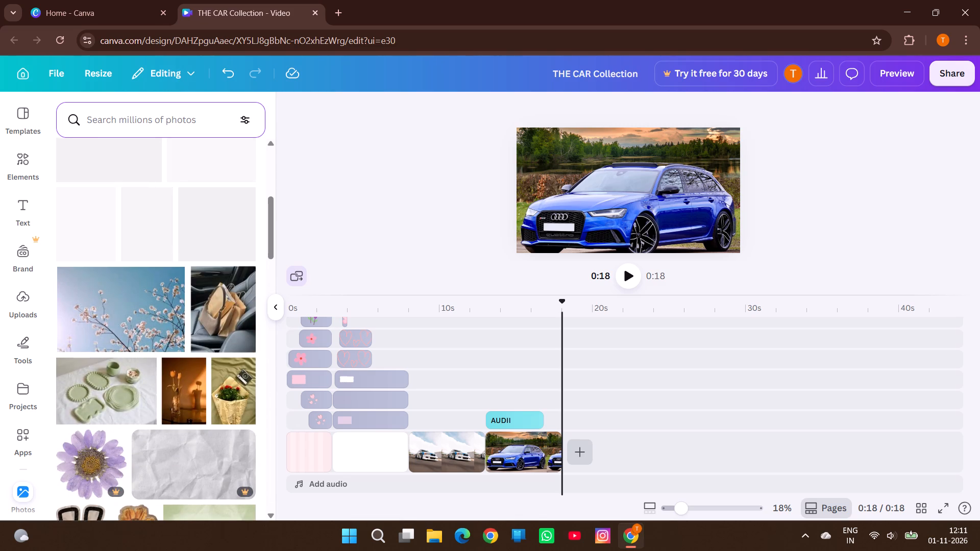
pyautogui.click(169, 123)
pyautogui.write('bentk')
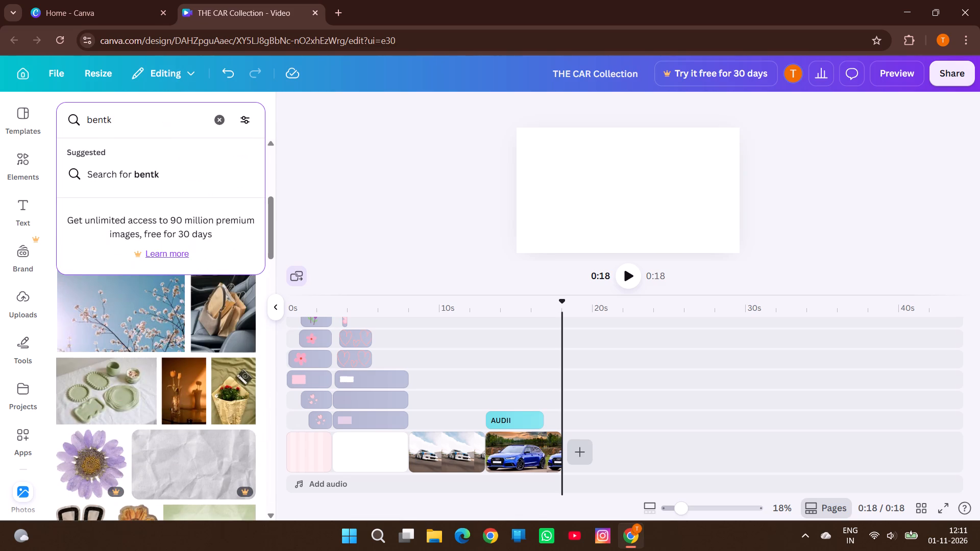
pyautogui.press('BackSpace')
pyautogui.write('ley')
pyautogui.press('Return')
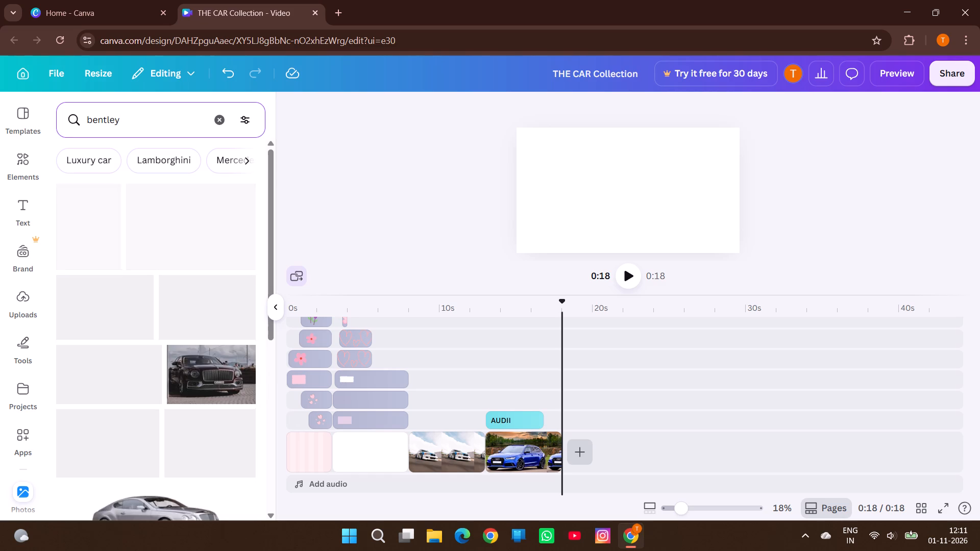
pyautogui.scroll(-3, 173, 327)
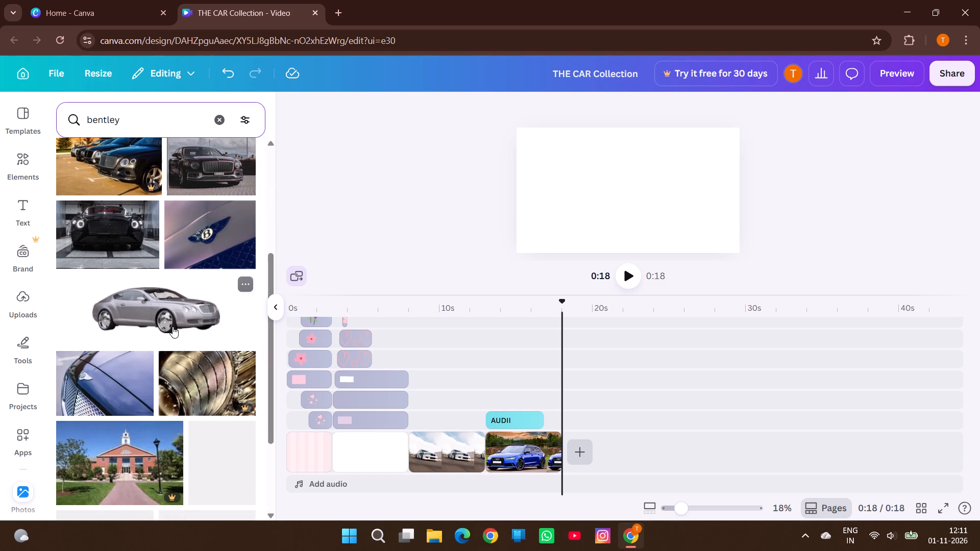
pyautogui.click(116, 227)
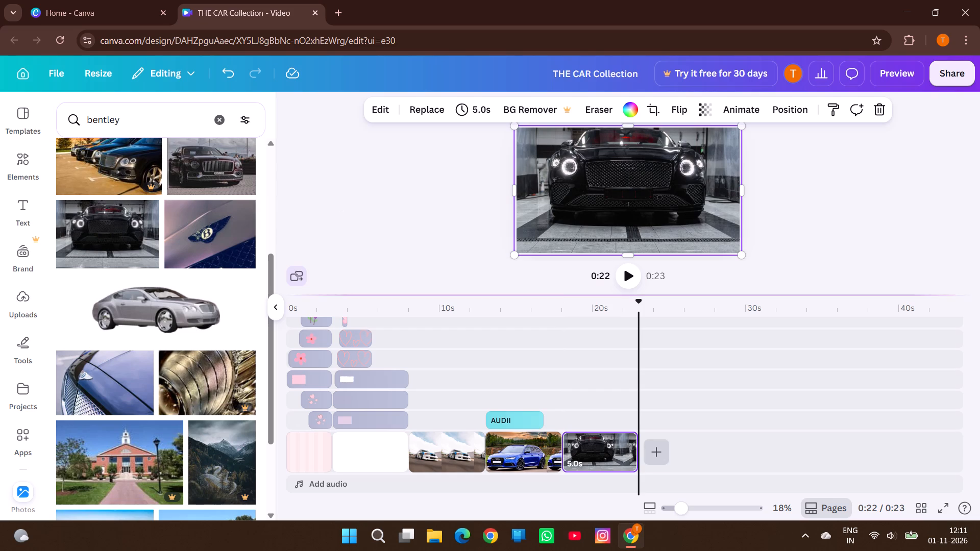
# Post the comment "Bentley" on the black Bentley photo page.
pyautogui.click(574, 454)
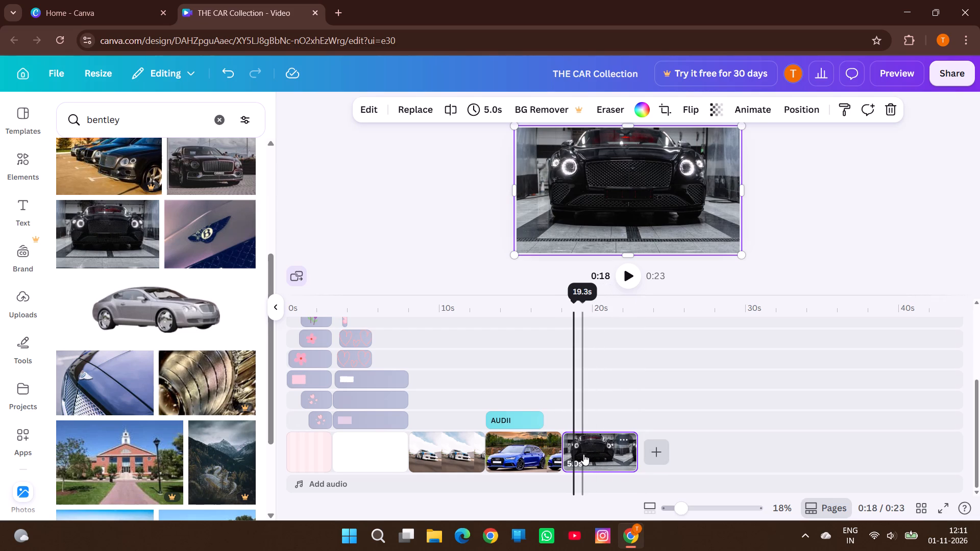
pyautogui.click(588, 454)
pyautogui.rightClick(588, 454)
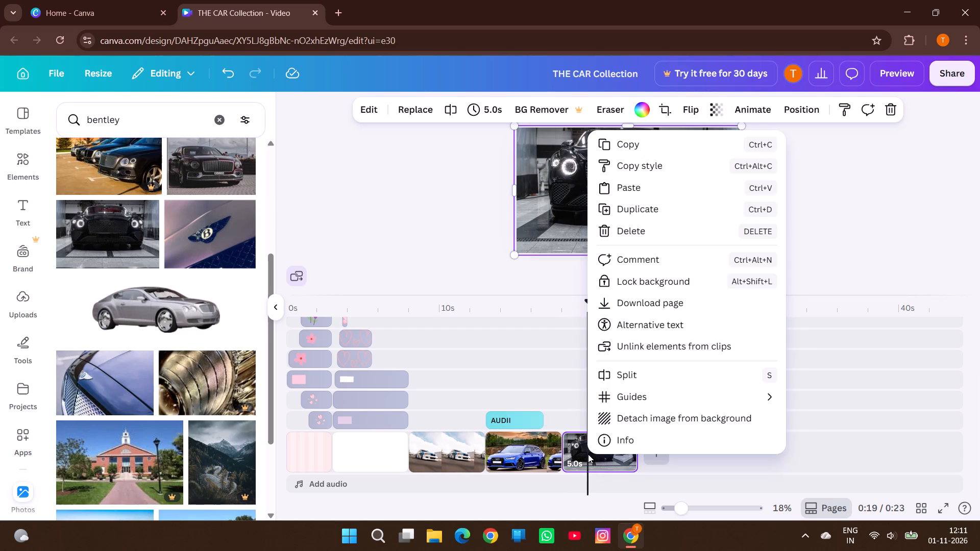
pyautogui.click(633, 253)
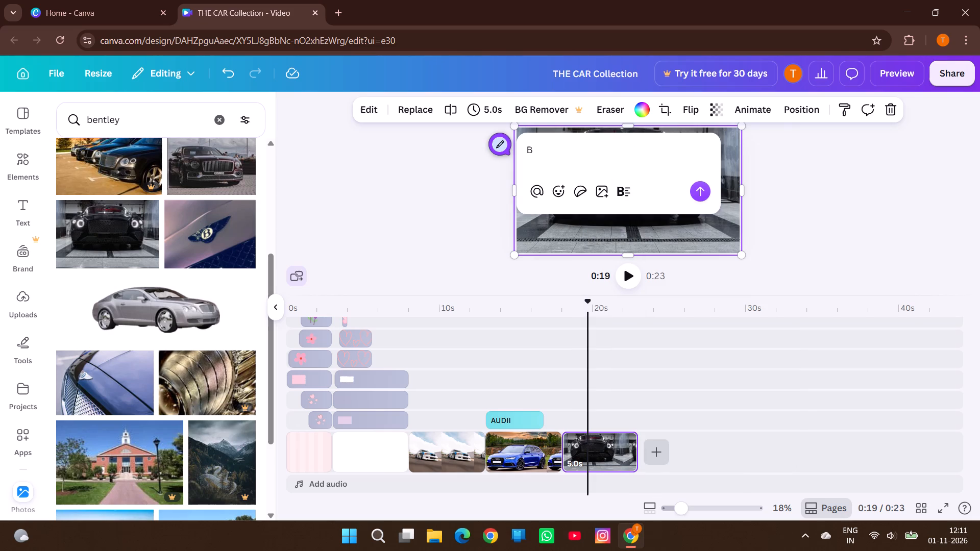
pyautogui.write('ent')
pyautogui.write('ley')
pyautogui.click(696, 191)
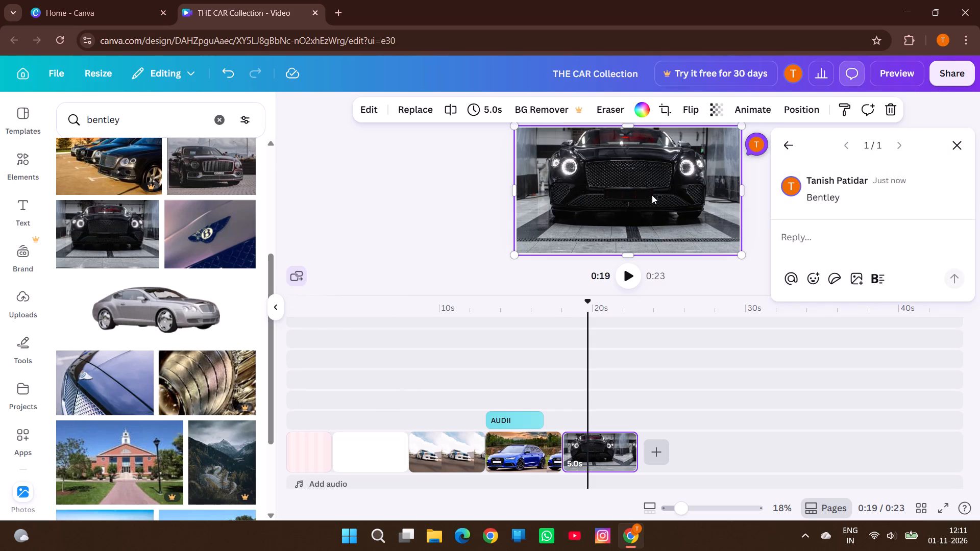
pyautogui.click(669, 207)
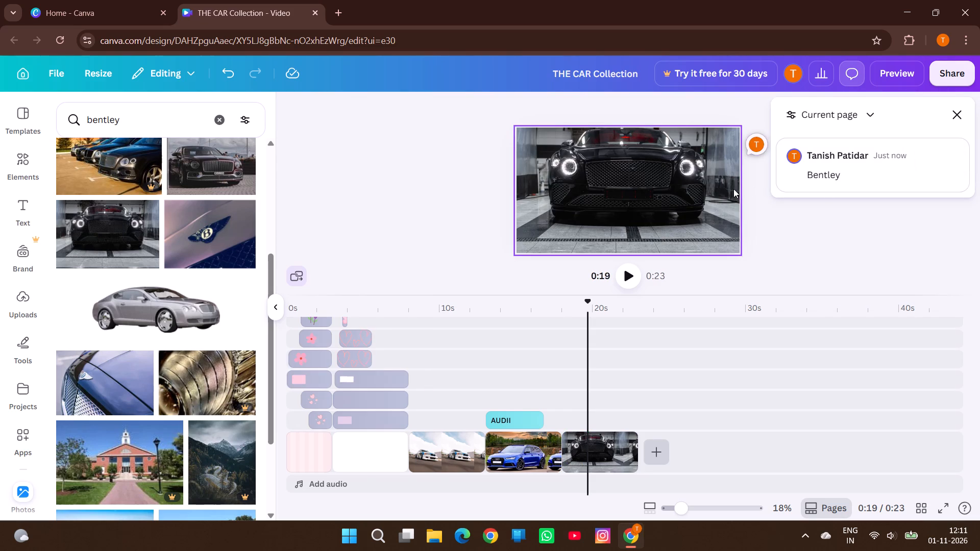
pyautogui.click(783, 194)
pyautogui.click(762, 205)
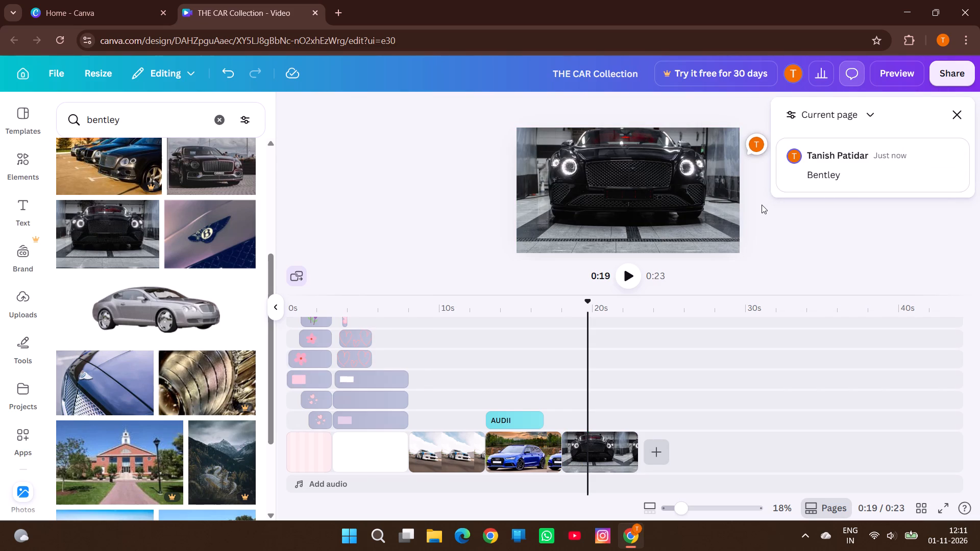
# Select the car as an element in the Bentley photo and set the hue of its dark red colour to -24.
pyautogui.click(601, 206)
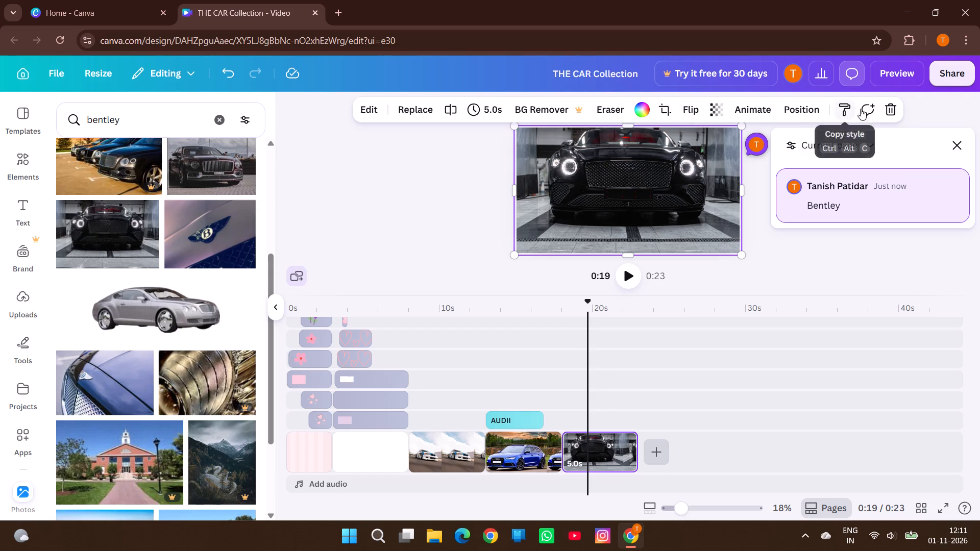
pyautogui.click(371, 109)
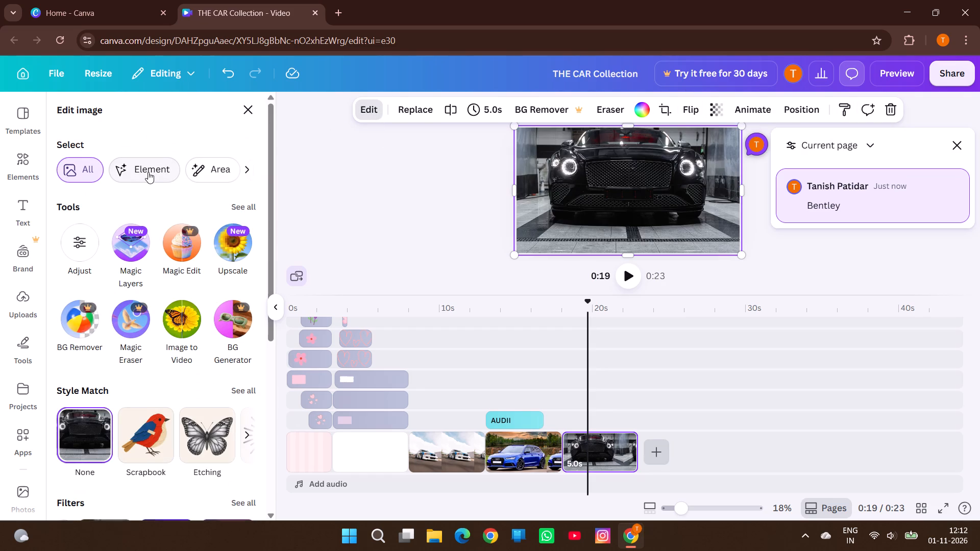
pyautogui.click(148, 172)
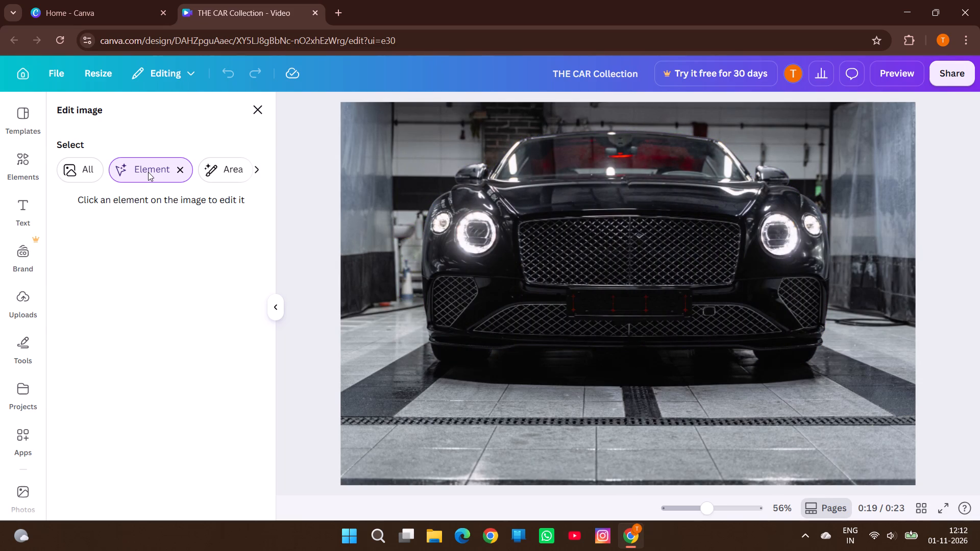
pyautogui.click(498, 240)
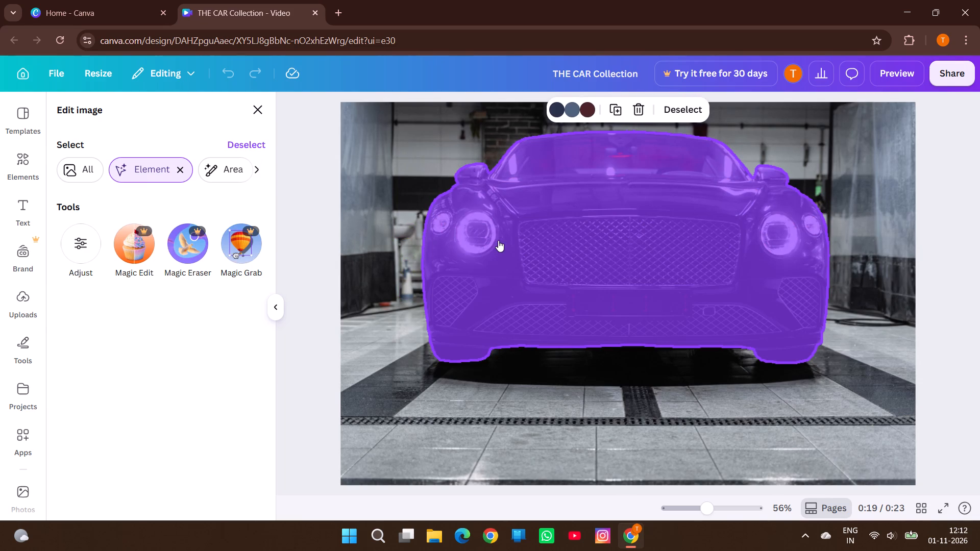
pyautogui.moveTo(498, 240); pyautogui.dragTo(504, 260)
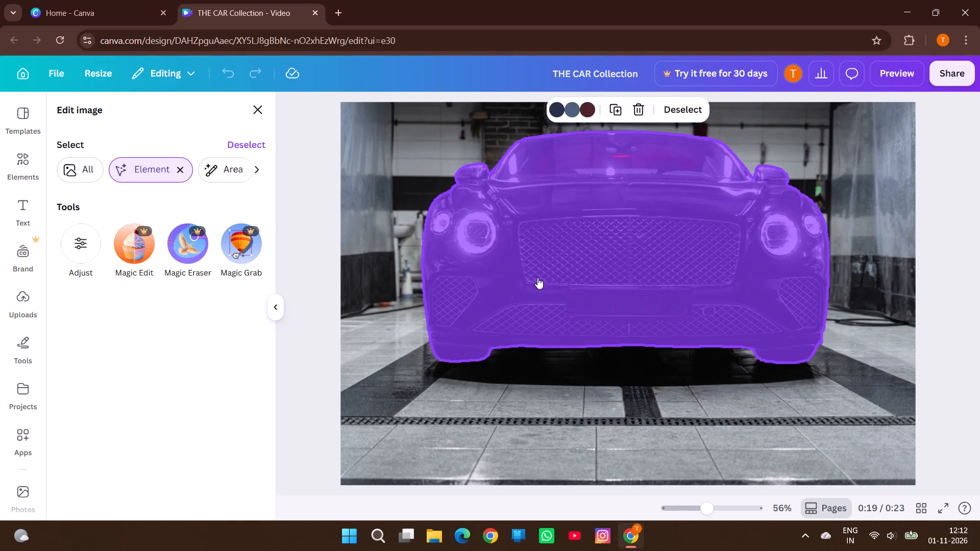
pyautogui.click(540, 279)
pyautogui.click(540, 279)
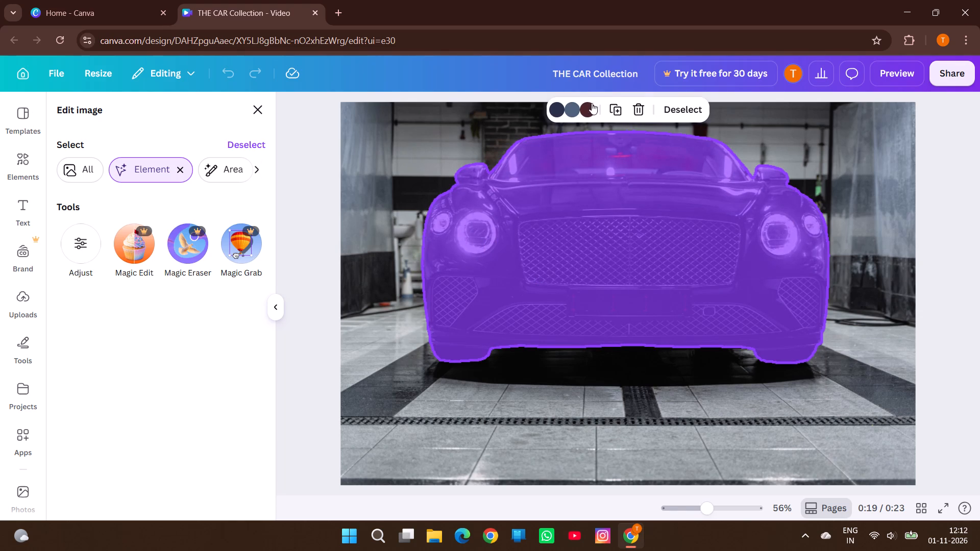
pyautogui.click(586, 111)
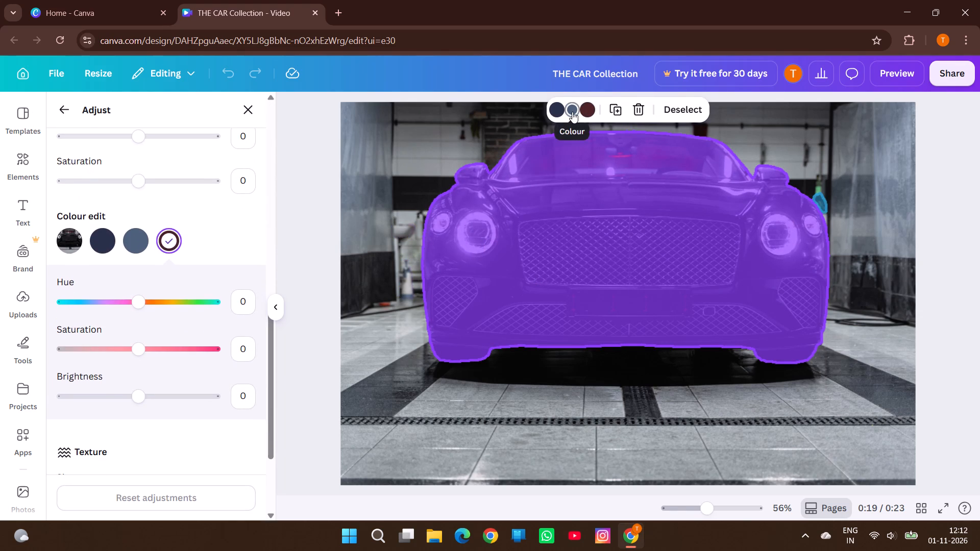
pyautogui.click(120, 305)
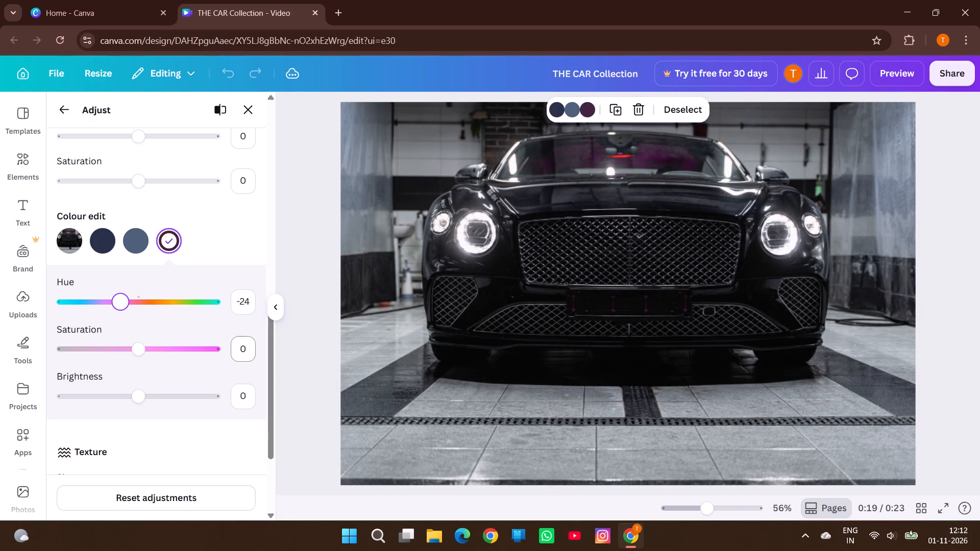
pyautogui.scroll(-2, 184, 366)
pyautogui.scroll(4, 184, 366)
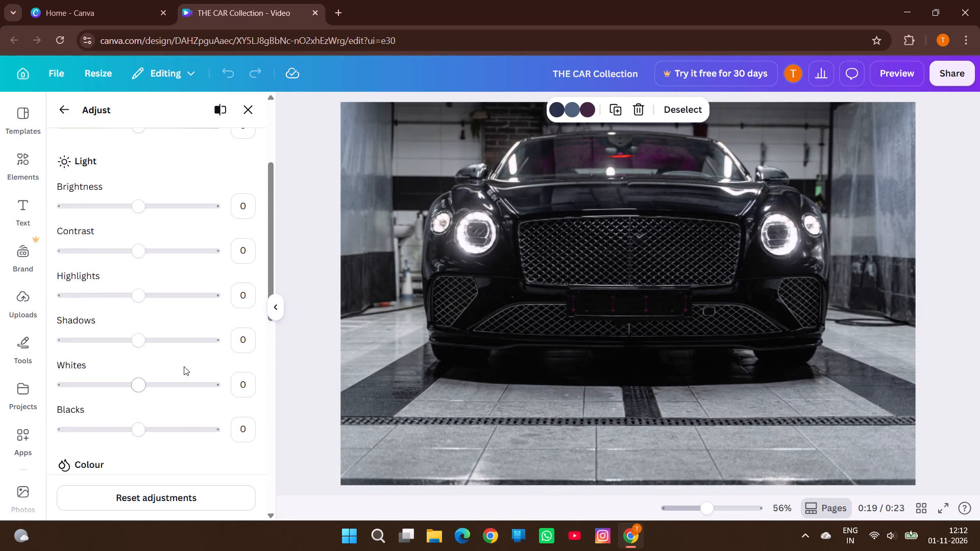
# Set the selected Bentley car's brightness to 38 and contrast to 16.
pyautogui.scroll(5, 184, 366)
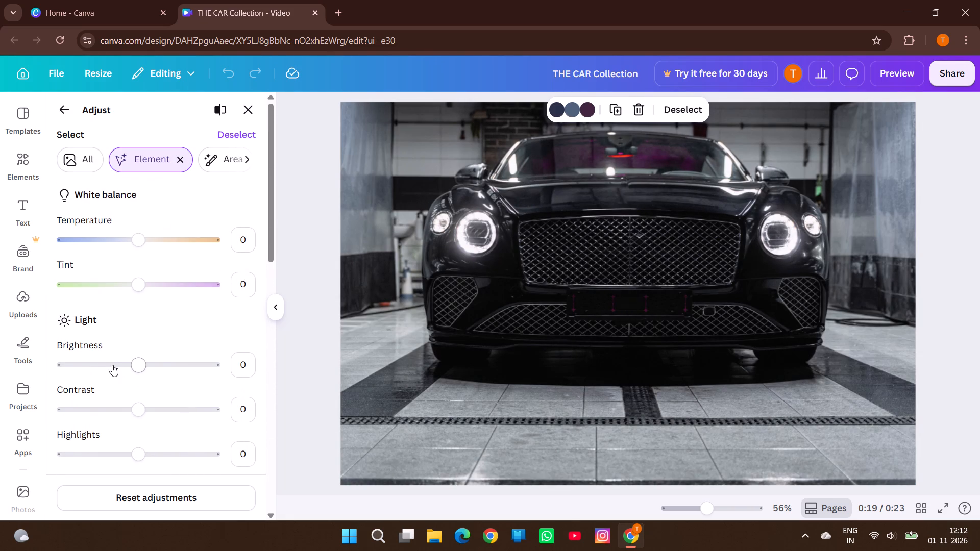
pyautogui.click(112, 365)
pyautogui.click(167, 363)
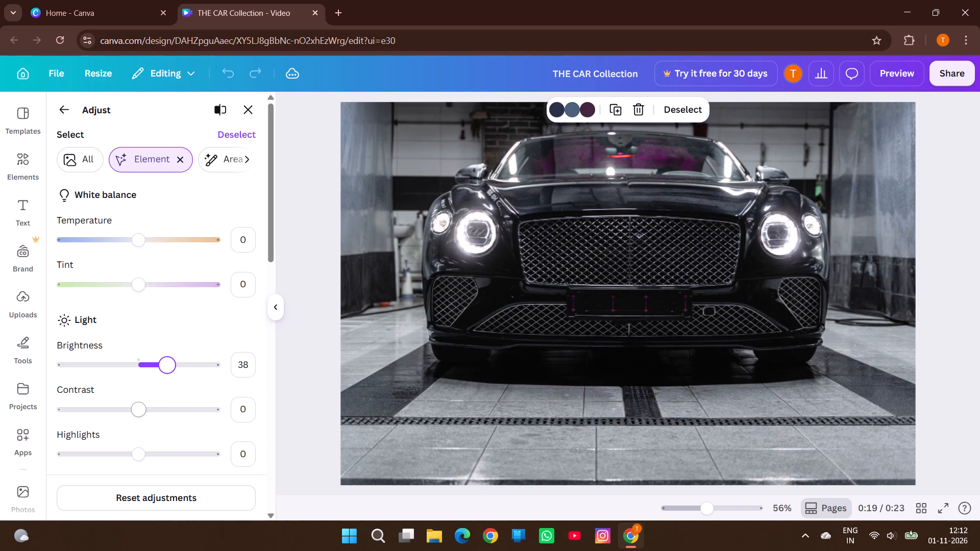
pyautogui.moveTo(143, 412); pyautogui.dragTo(151, 412)
pyautogui.click(151, 412)
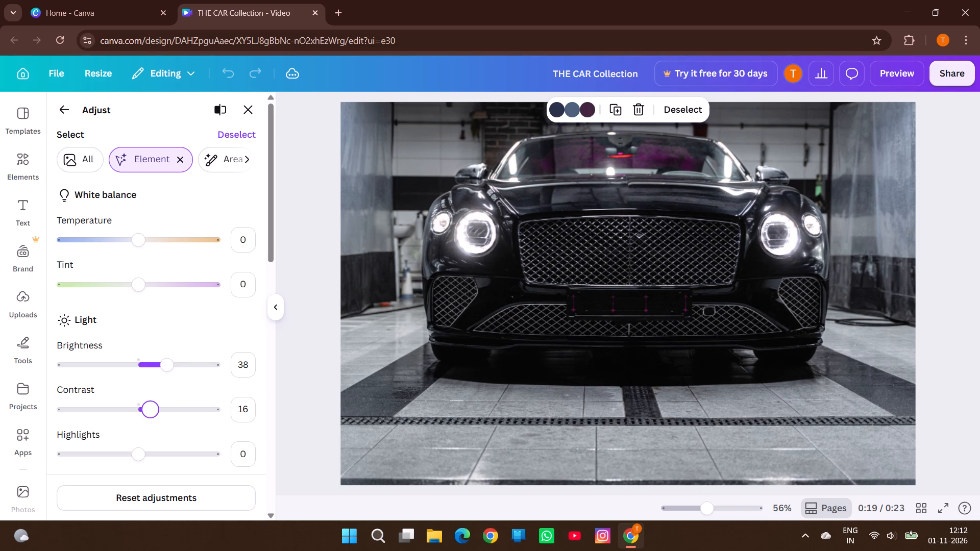
pyautogui.click(155, 412)
pyautogui.scroll(-3, 185, 444)
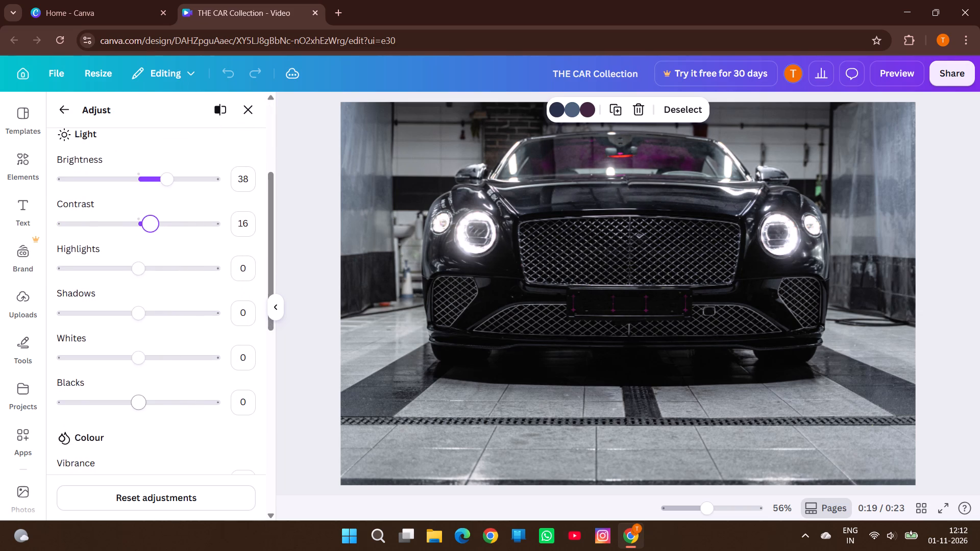
pyautogui.scroll(-6, 148, 407)
pyautogui.scroll(6, 148, 407)
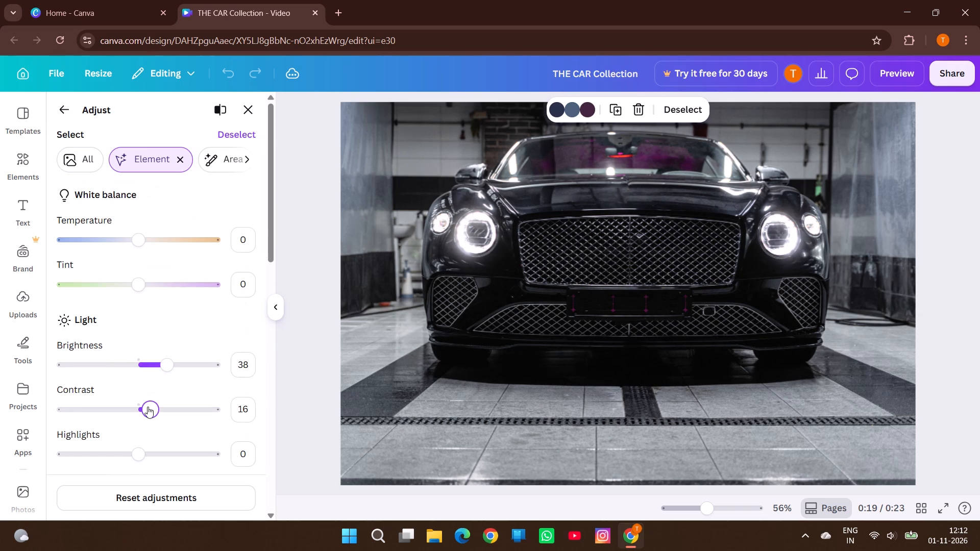
# Select the Bentley photo's background and set its sharpness to -37, clarity to 39 and vignette to -27.
pyautogui.click(216, 156)
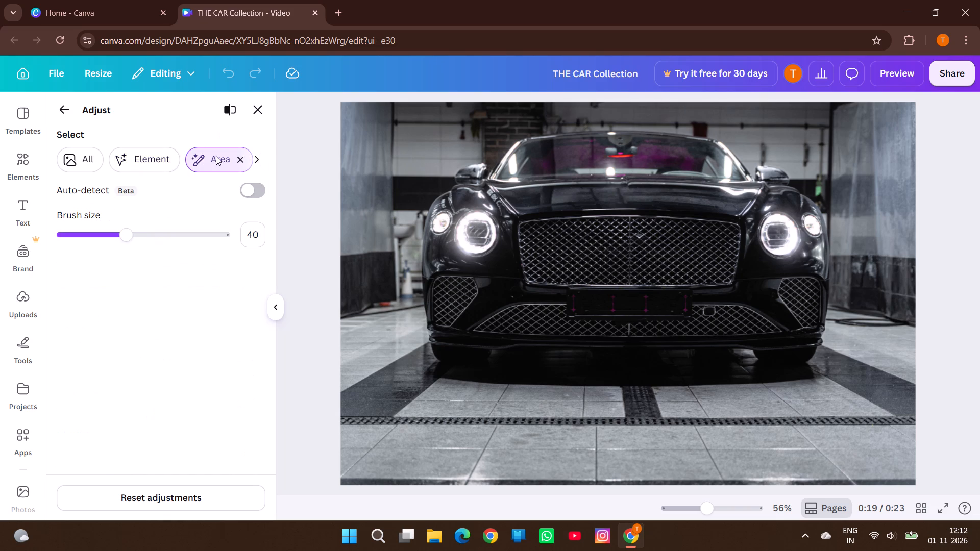
pyautogui.hscroll(-2, 216, 156)
pyautogui.click(164, 171)
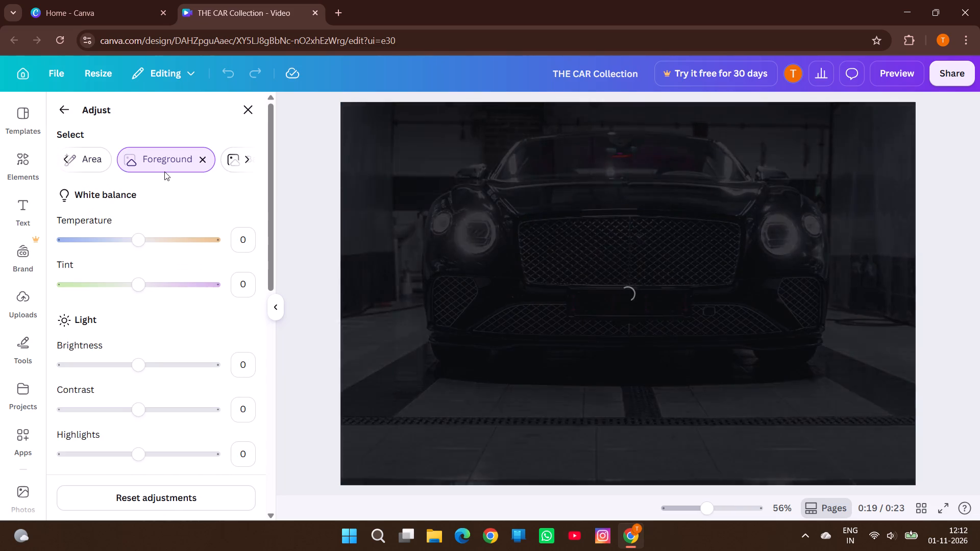
pyautogui.hscroll(-2, 164, 171)
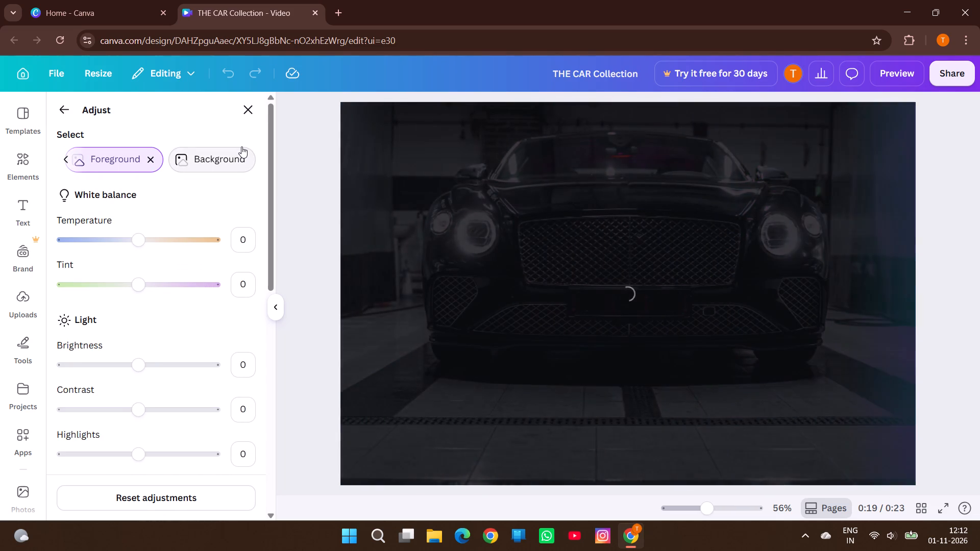
pyautogui.click(227, 158)
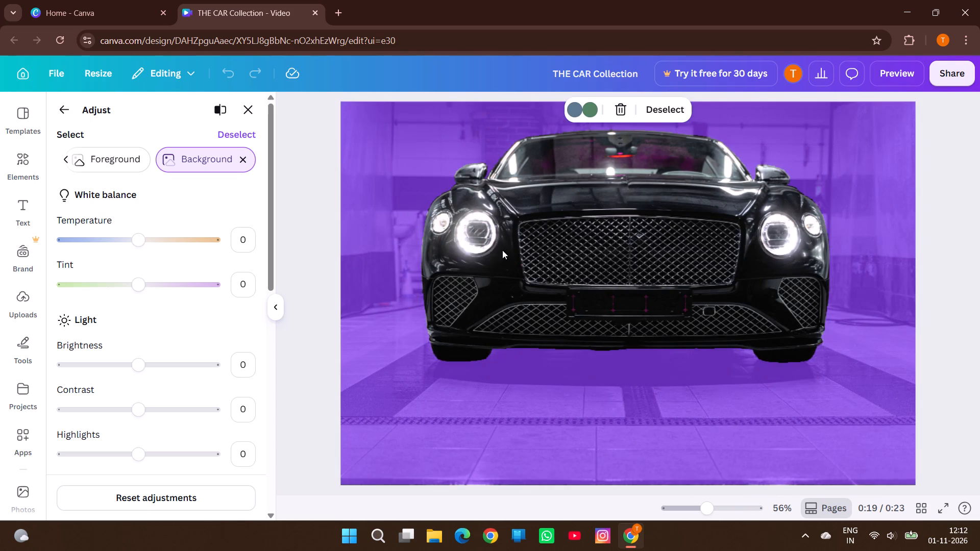
pyautogui.scroll(-4, 164, 413)
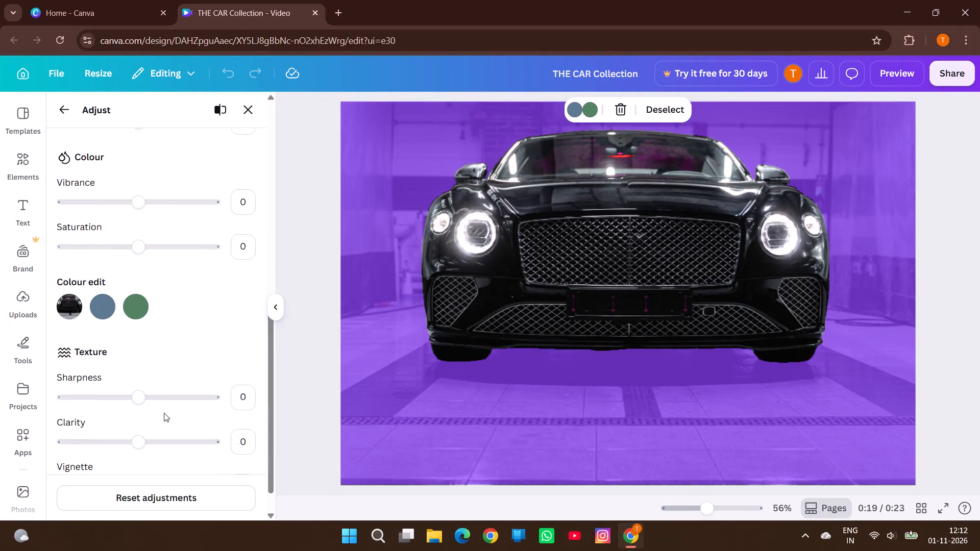
pyautogui.scroll(-1, 164, 413)
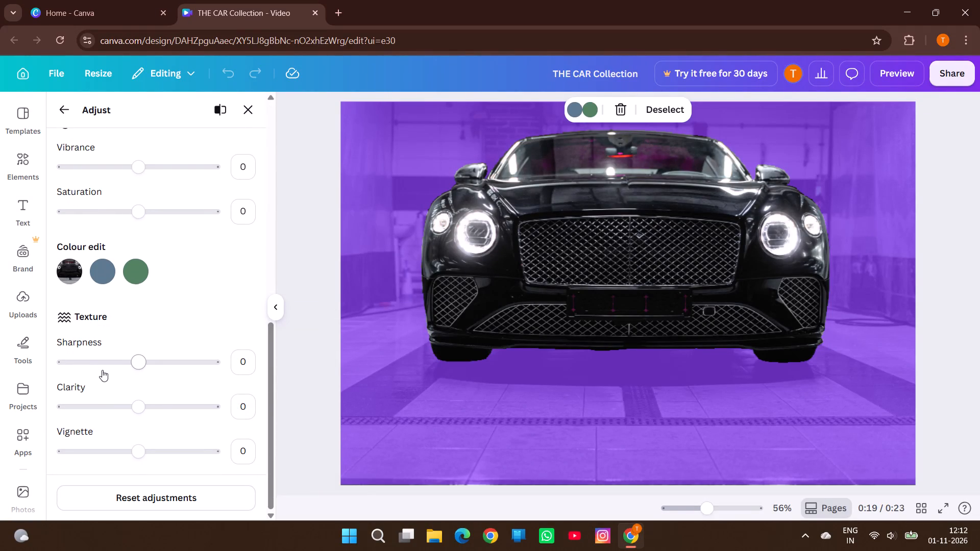
pyautogui.click(110, 358)
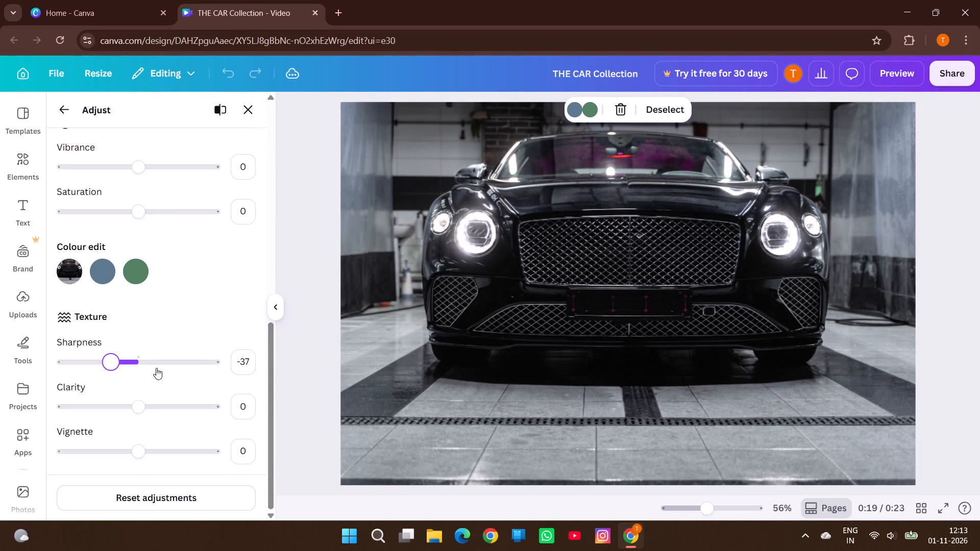
pyautogui.click(148, 407)
pyautogui.click(168, 412)
pyautogui.click(117, 452)
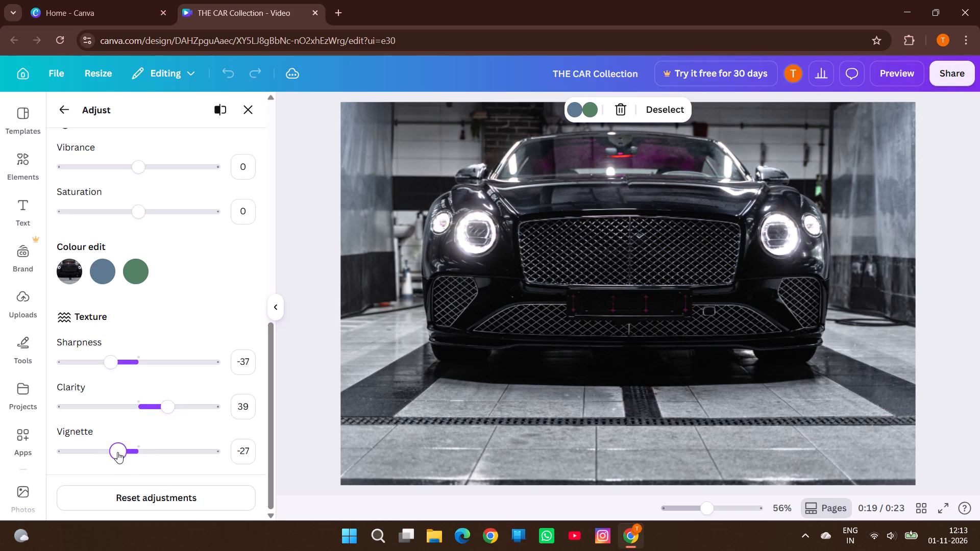
pyautogui.scroll(-4, 176, 457)
pyautogui.scroll(9, 176, 457)
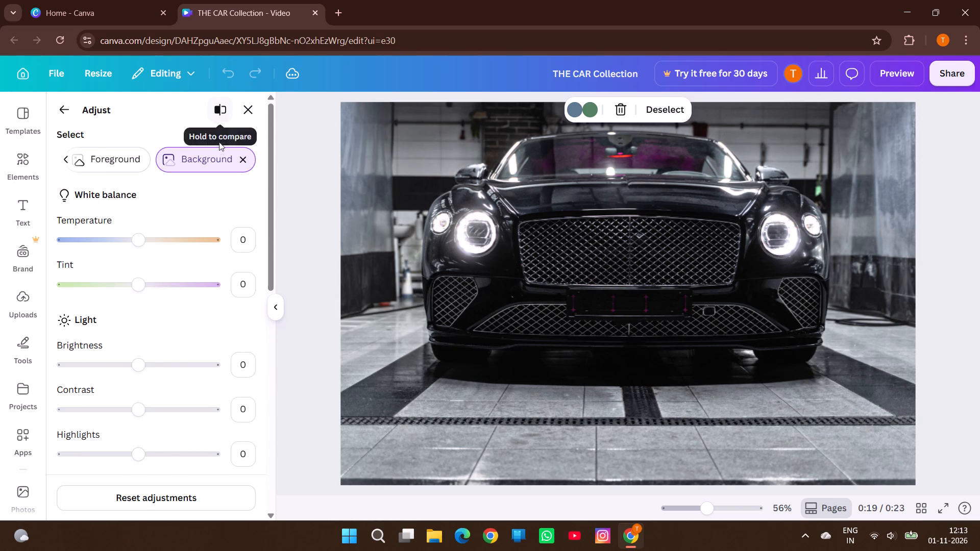
pyautogui.scroll(-9, 174, 230)
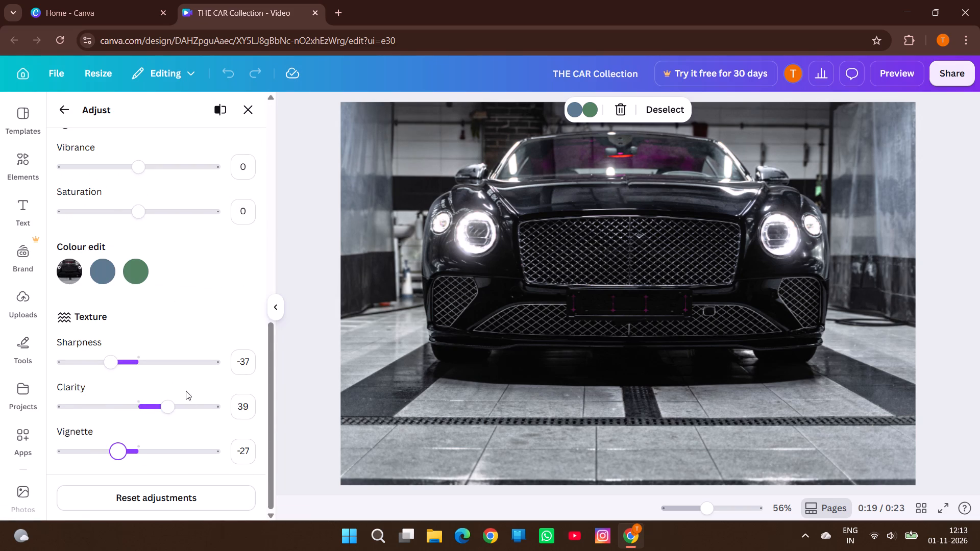
pyautogui.click(70, 104)
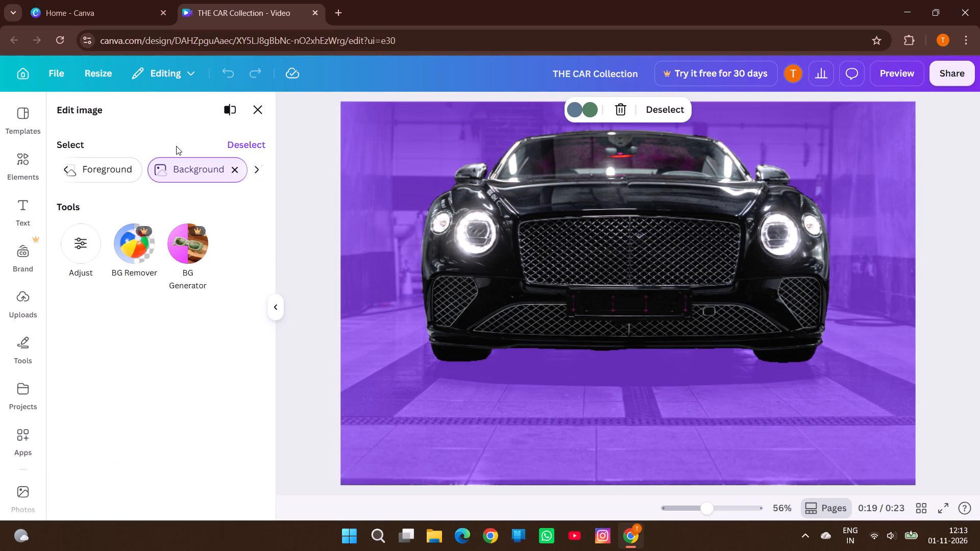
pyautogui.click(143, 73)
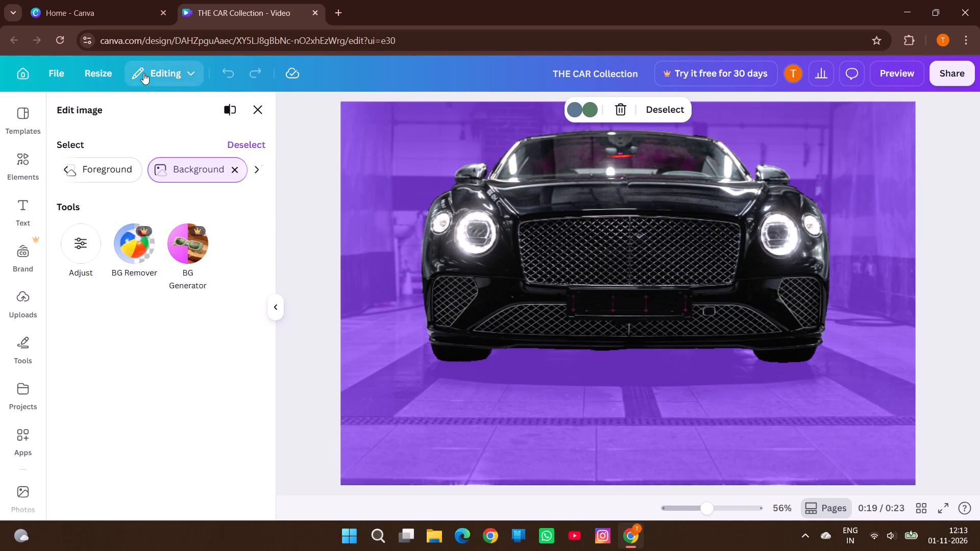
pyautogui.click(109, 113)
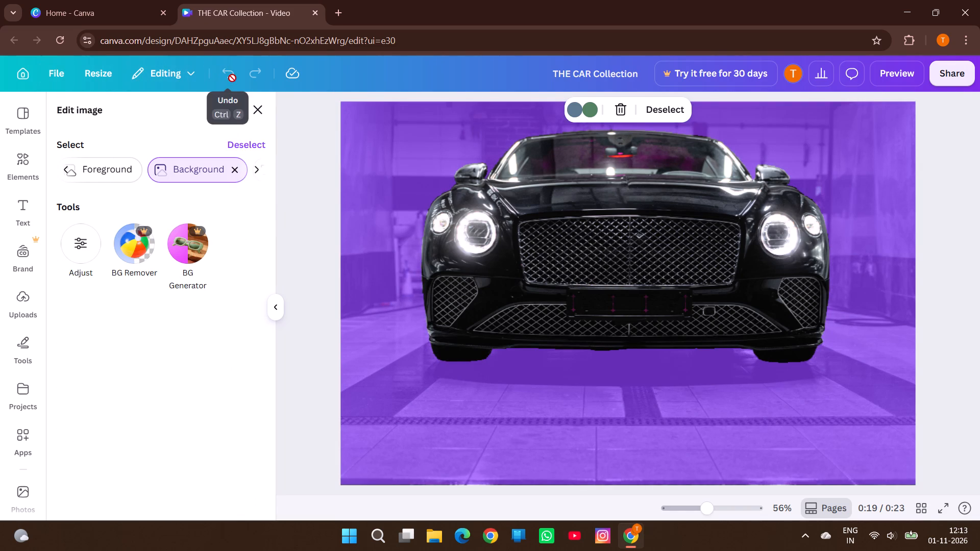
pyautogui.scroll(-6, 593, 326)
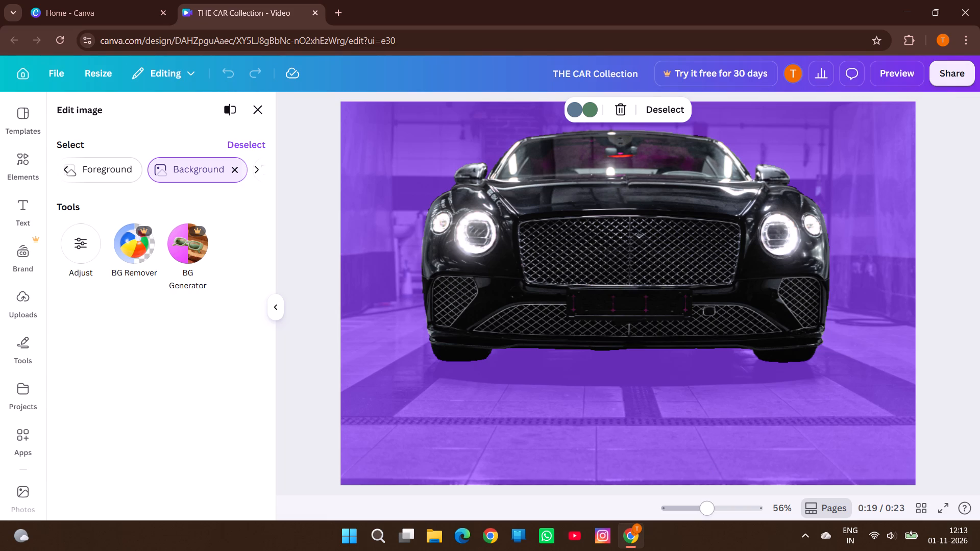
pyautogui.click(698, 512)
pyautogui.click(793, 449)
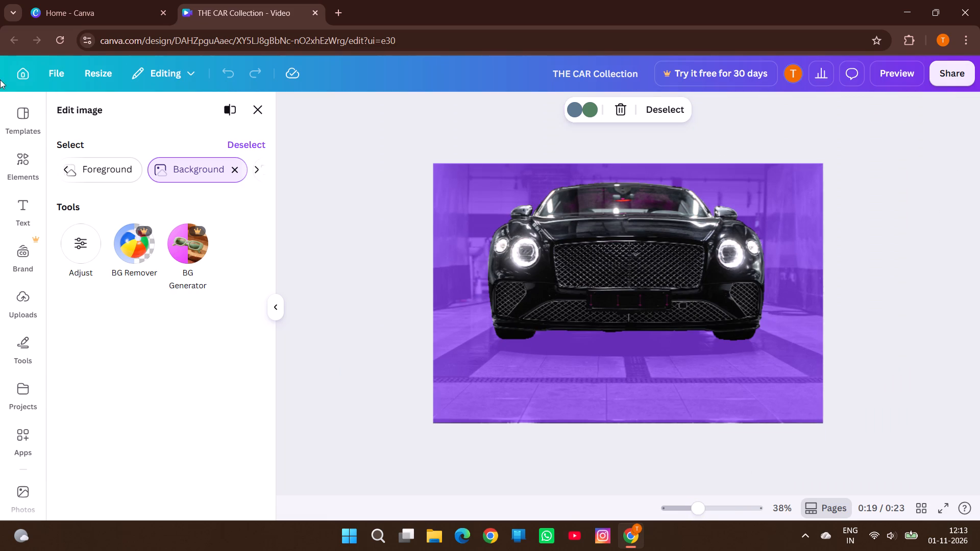
# Leave the image editing and add a text box at the start of the black Bentley page, at 0:18.
pyautogui.click(21, 170)
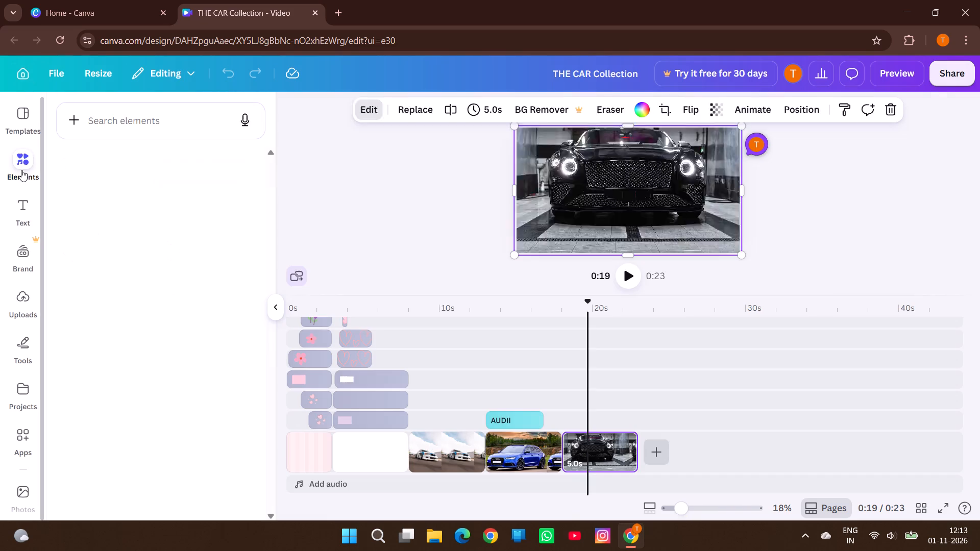
pyautogui.click(726, 423)
pyautogui.click(597, 446)
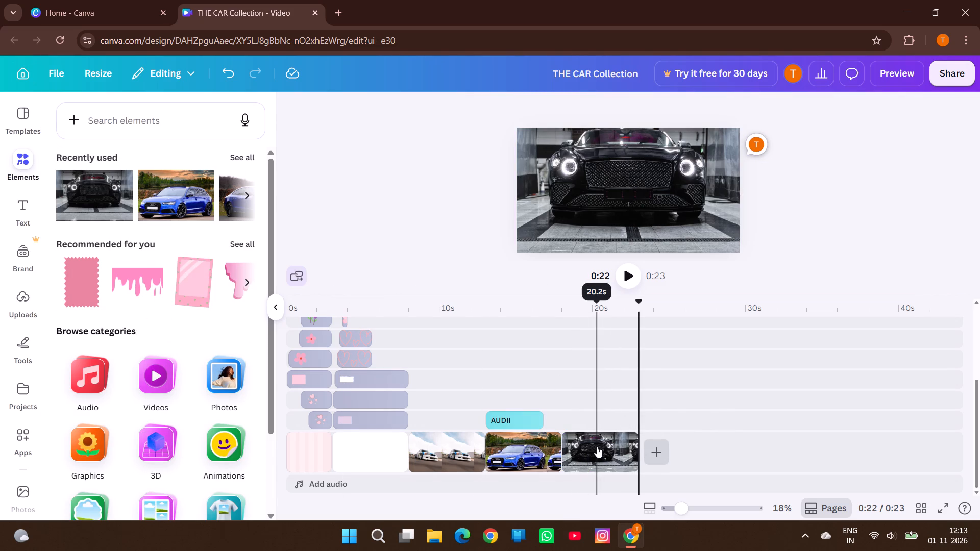
pyautogui.click(565, 436)
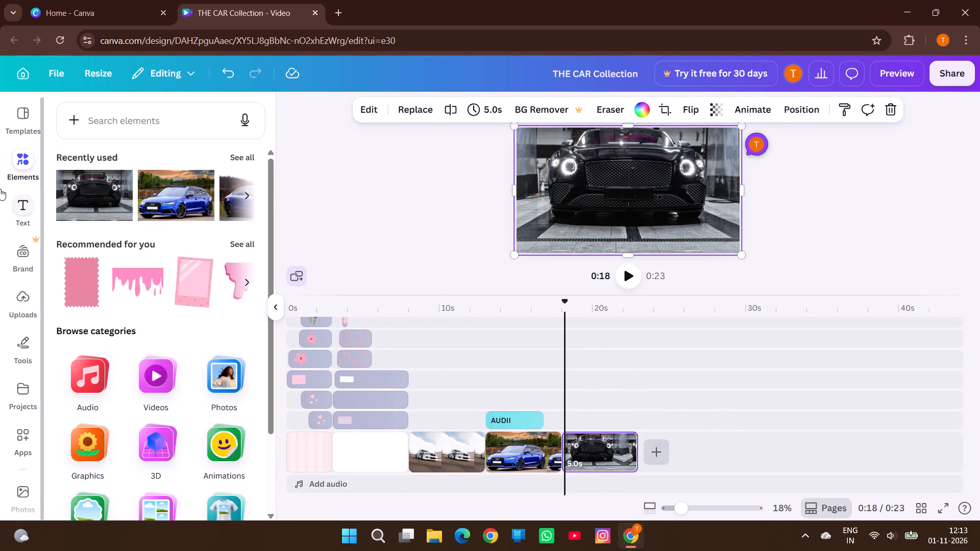
pyautogui.click(23, 200)
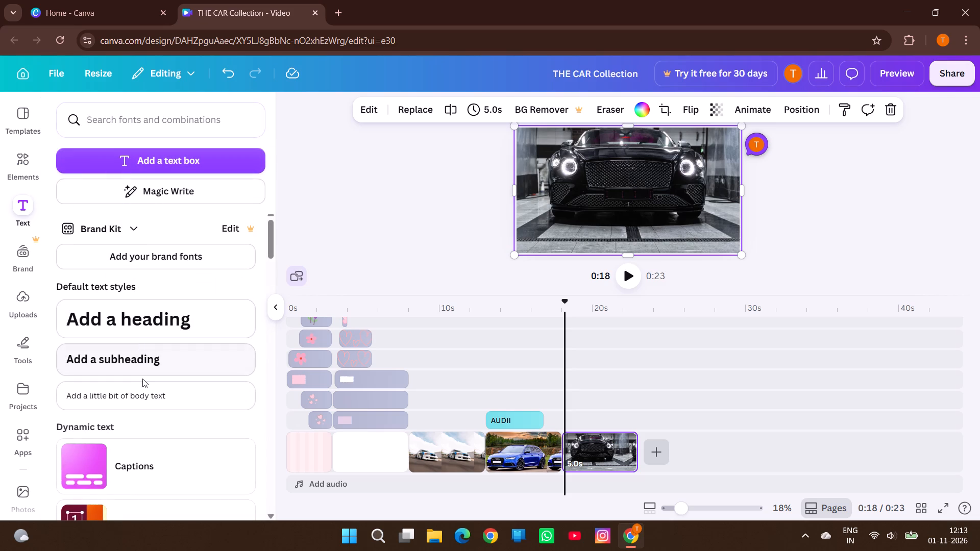
pyautogui.click(193, 168)
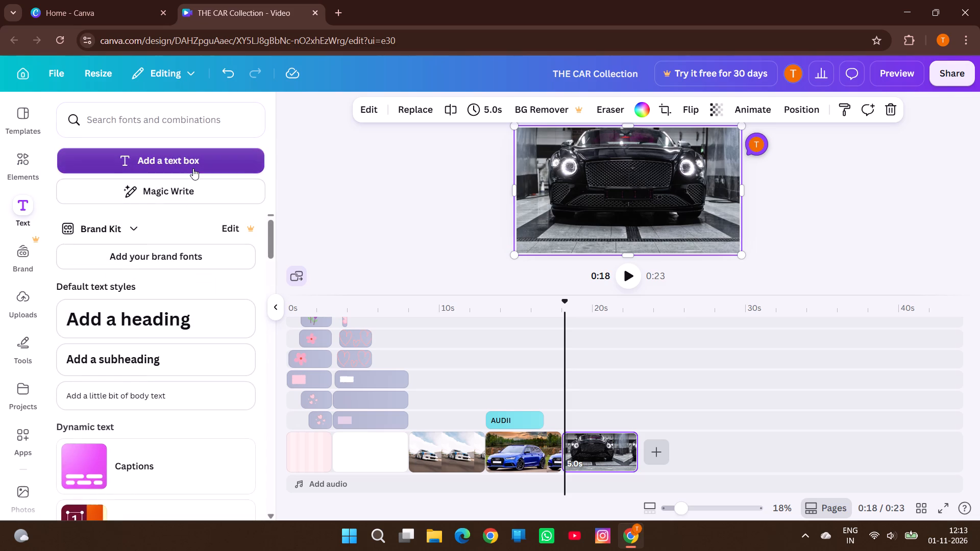
# Clear all the placeholder text from the new text box on the Bentley page.
pyautogui.scroll(-3, 695, 285)
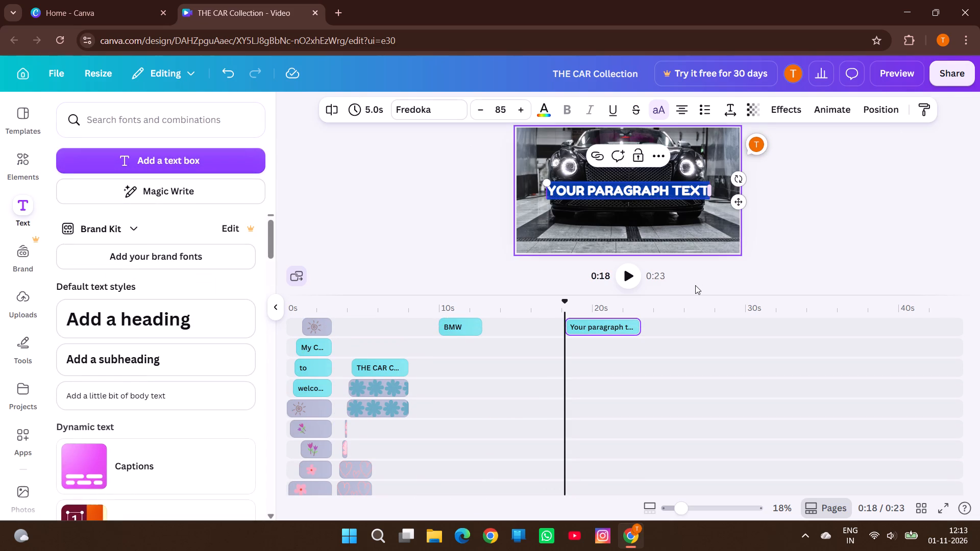
pyautogui.scroll(-2, 695, 285)
pyautogui.scroll(1, 639, 381)
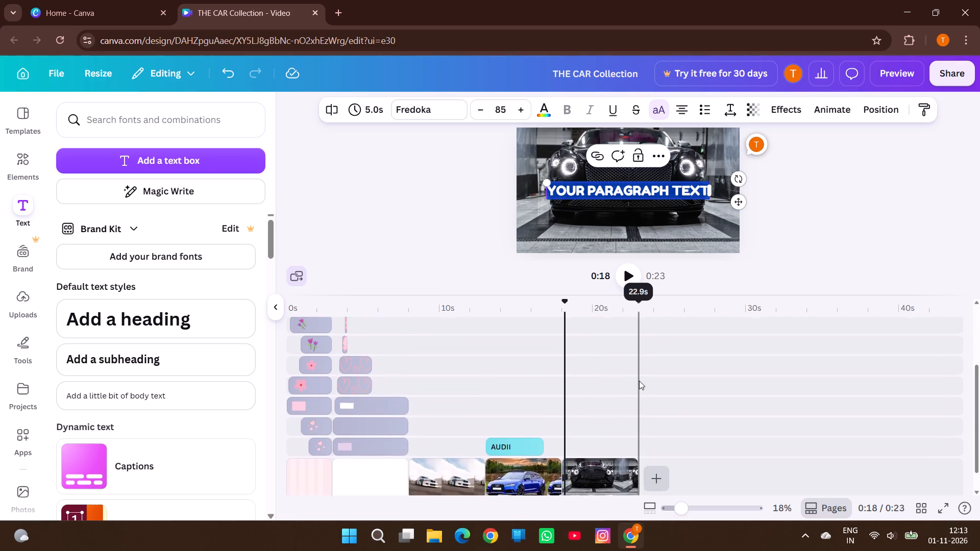
pyautogui.scroll(1, 639, 381)
pyautogui.rightClick(639, 381)
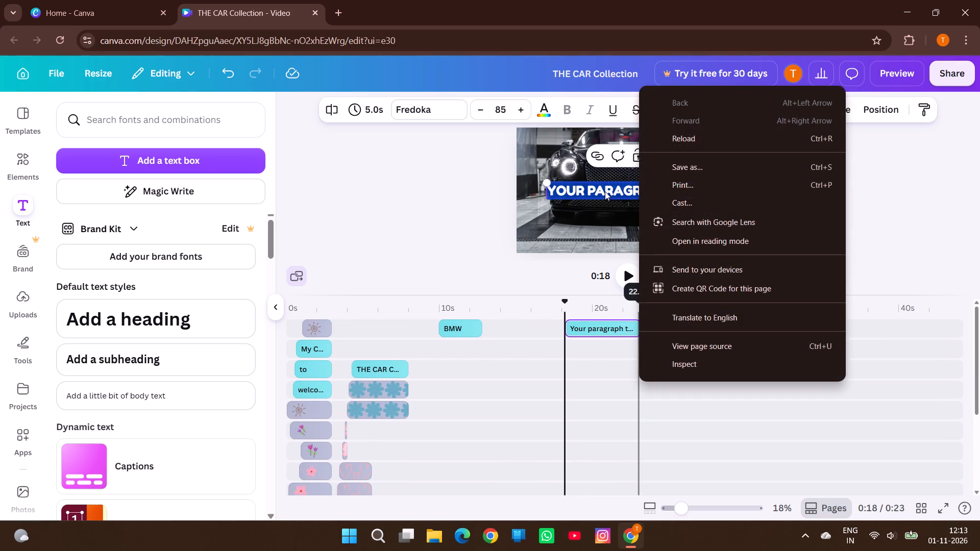
pyautogui.doubleClick(605, 191)
pyautogui.doubleClick(656, 194)
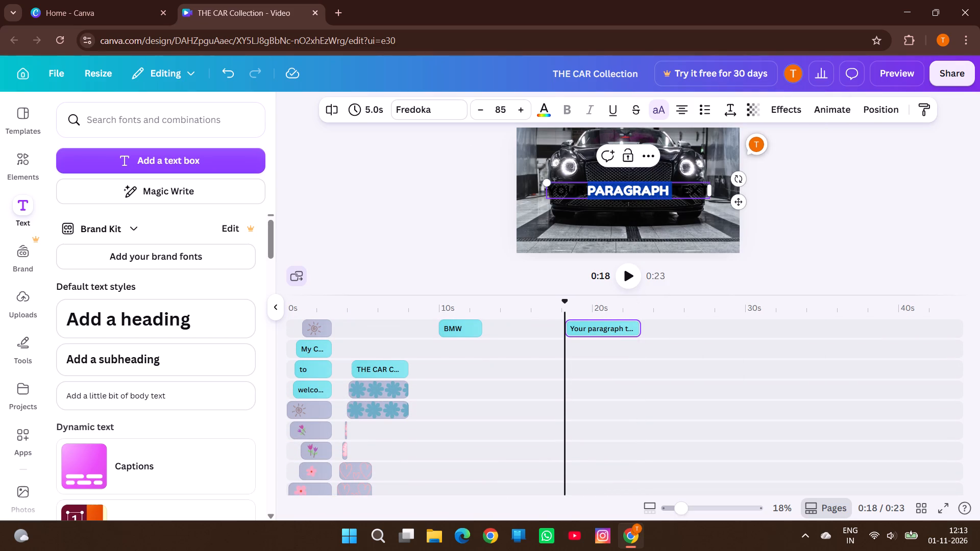
pyautogui.press('BackSpace')
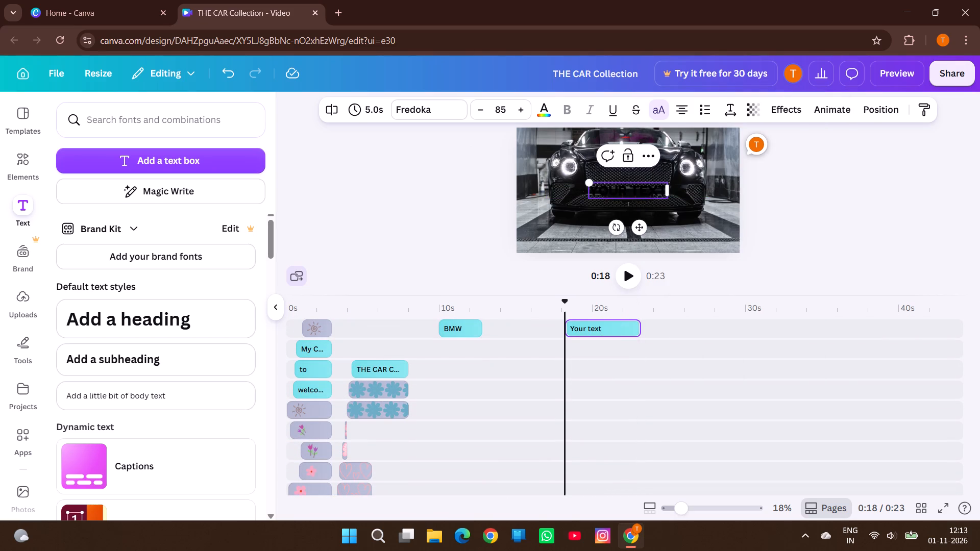
pyautogui.press('BackSpace')
pyautogui.press('BackSpace')
pyautogui.press('BackSpace')
pyautogui.press('BackSpace')
pyautogui.press('BackSpace')
pyautogui.press('BackSpace')
pyautogui.press('BackSpace')
pyautogui.press('BackSpace')
pyautogui.press('BackSpace')
pyautogui.press('BackSpace')
pyautogui.press('BackSpace')
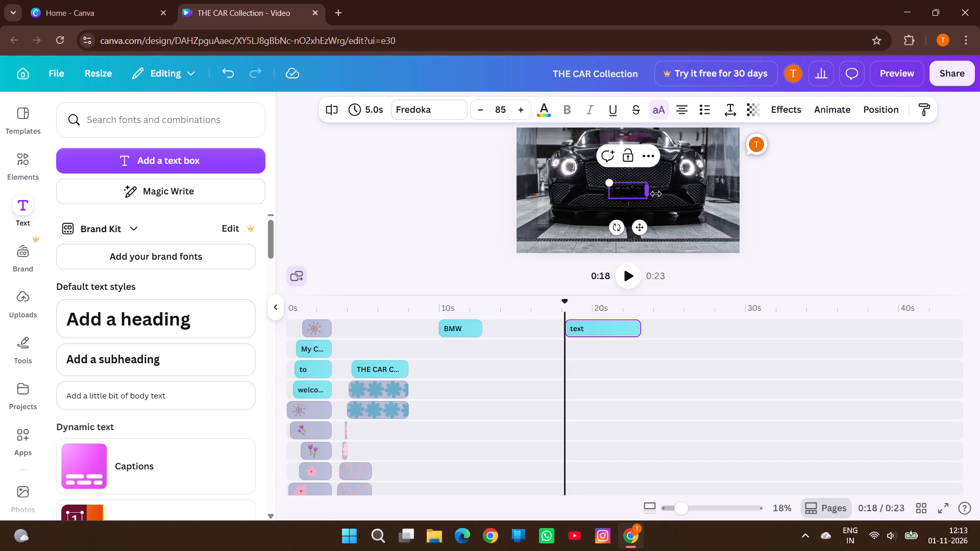
pyautogui.click(644, 191)
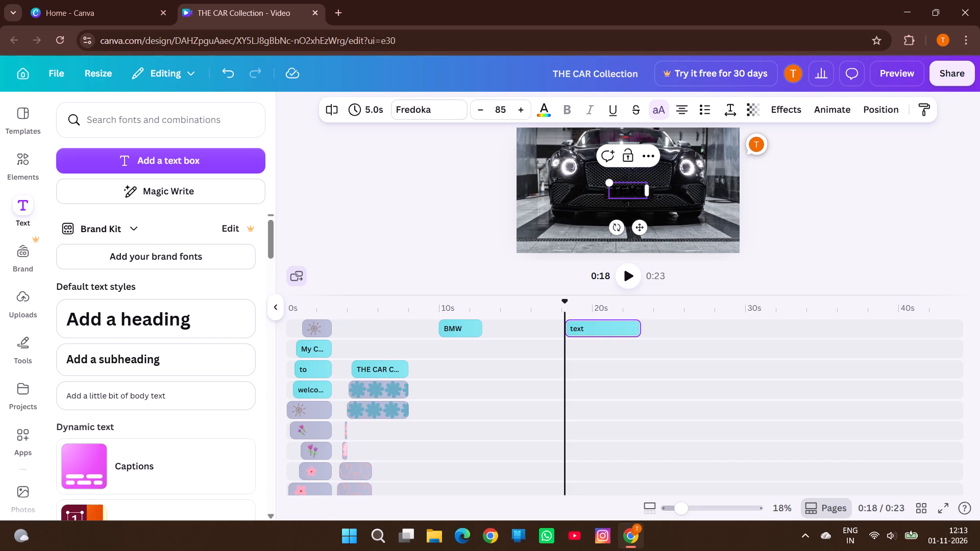
pyautogui.click(644, 191)
pyautogui.press('BackSpace')
pyautogui.press('BackSpace')
pyautogui.press('BackSpace')
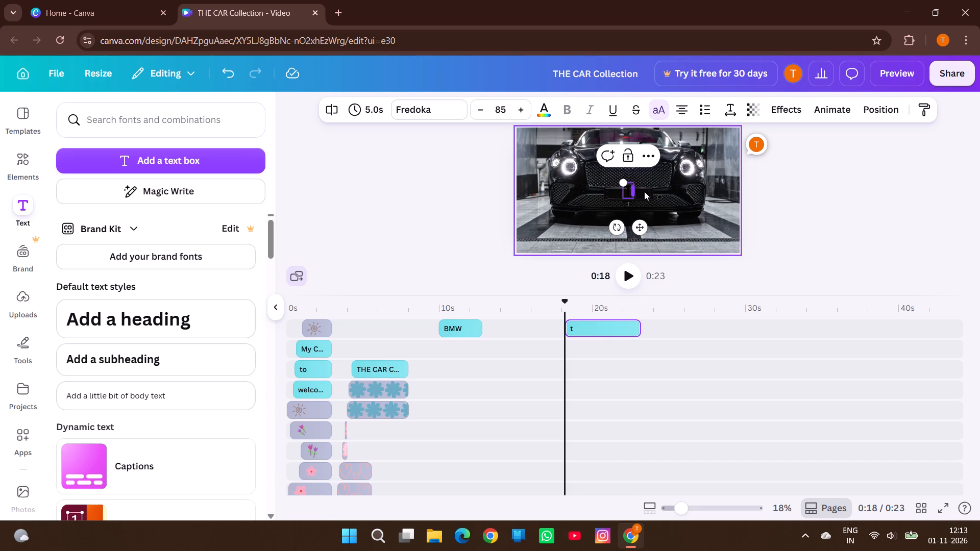
pyautogui.press('BackSpace')
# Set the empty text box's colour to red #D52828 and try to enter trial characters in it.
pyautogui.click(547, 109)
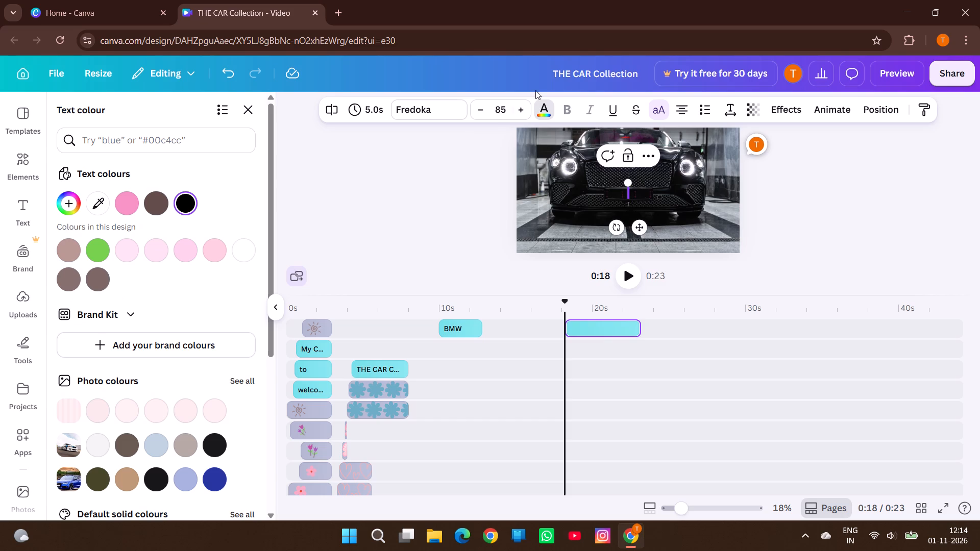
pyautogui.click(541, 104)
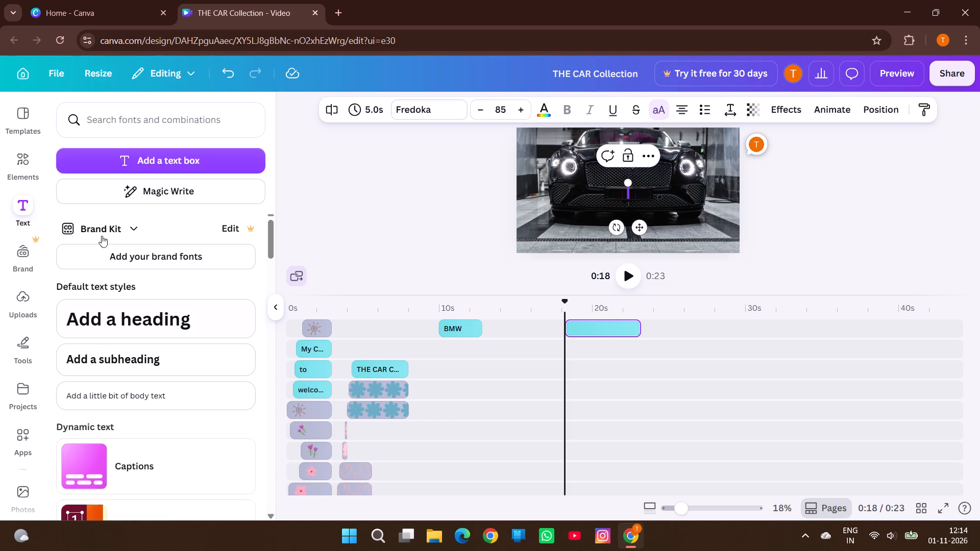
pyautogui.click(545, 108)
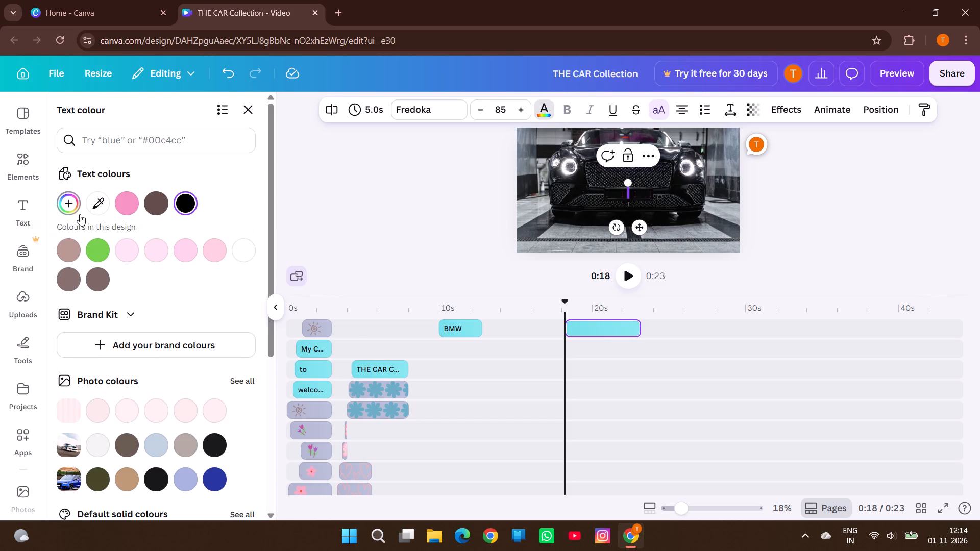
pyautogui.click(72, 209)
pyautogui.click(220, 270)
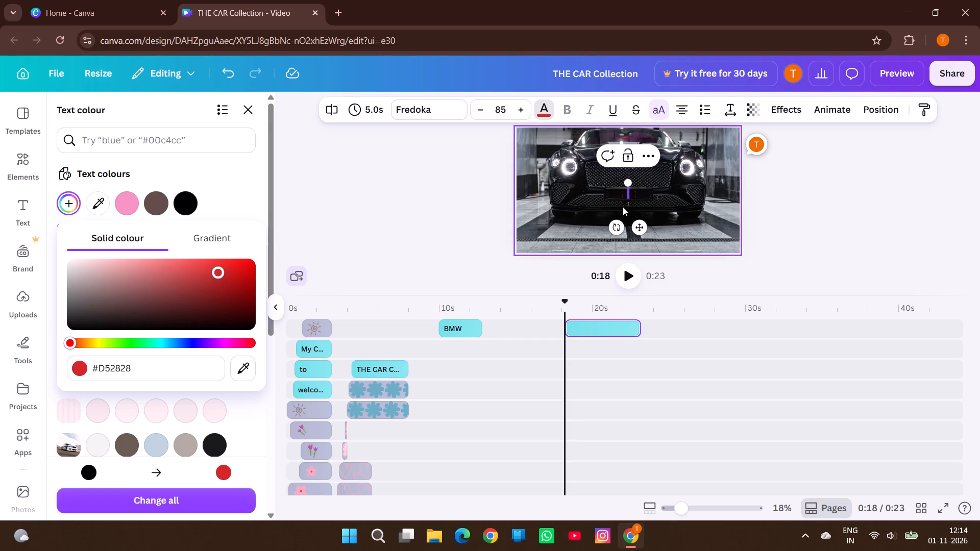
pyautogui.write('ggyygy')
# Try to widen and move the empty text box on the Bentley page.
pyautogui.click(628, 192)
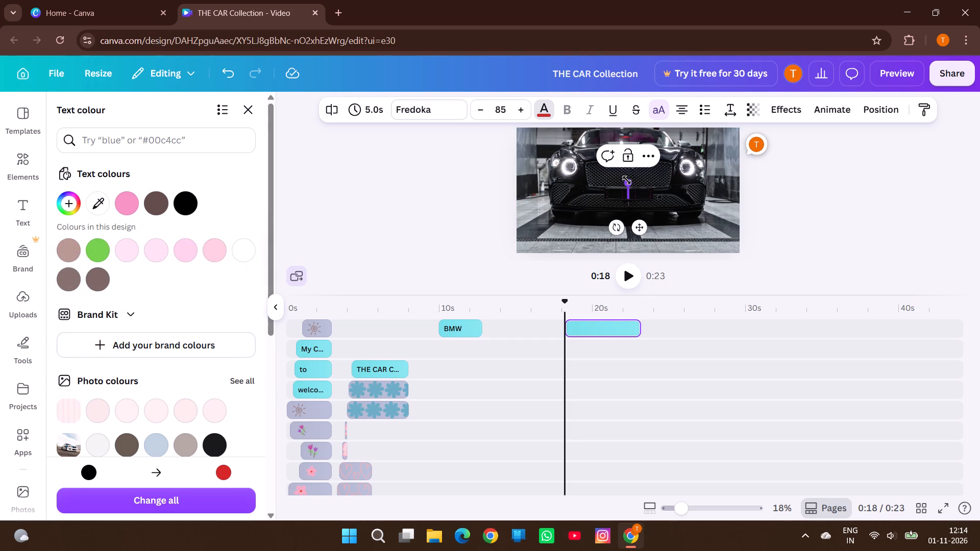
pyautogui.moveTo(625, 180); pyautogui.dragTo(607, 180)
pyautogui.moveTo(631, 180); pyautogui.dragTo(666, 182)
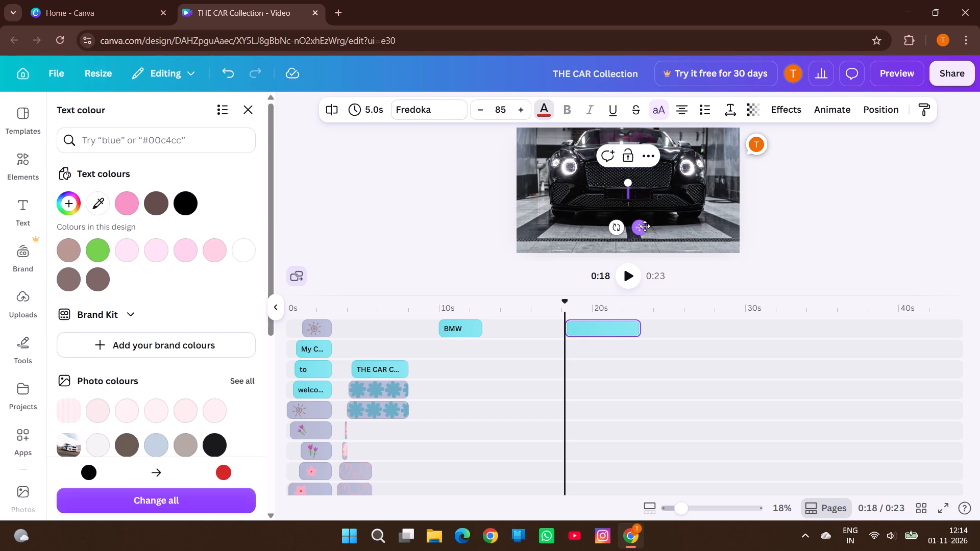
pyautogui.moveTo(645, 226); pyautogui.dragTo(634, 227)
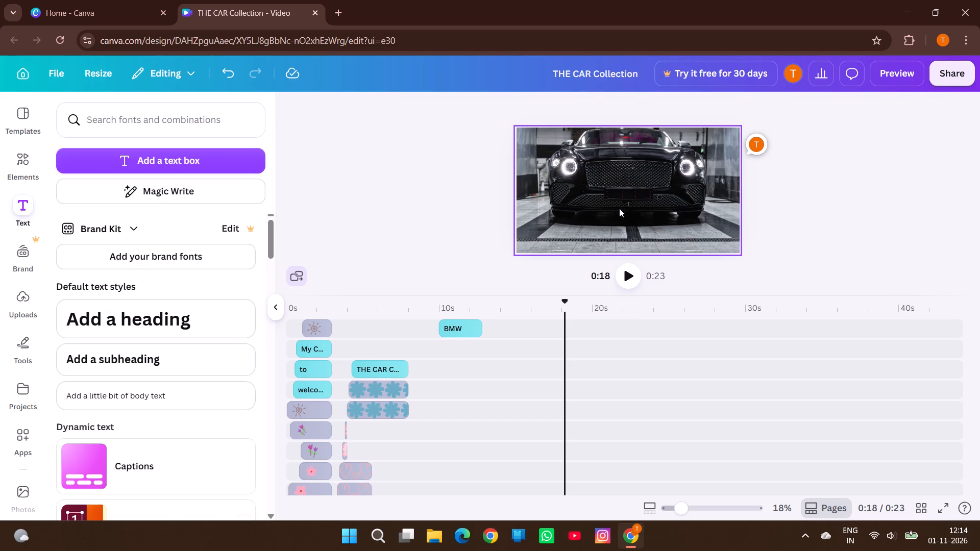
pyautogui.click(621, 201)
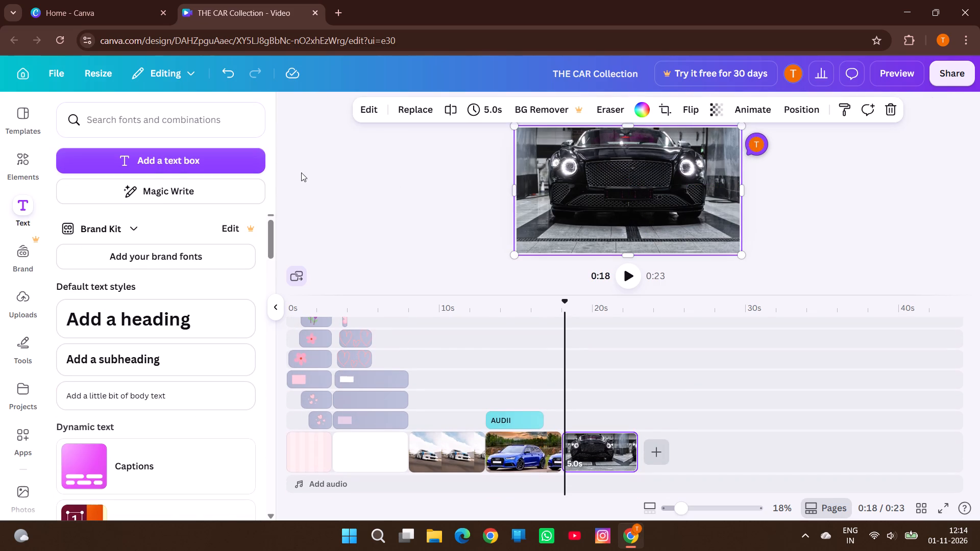
# Add a new text box to the Bentley page at 0:18 and delete its placeholder text down to the letter "t".
pyautogui.click(147, 162)
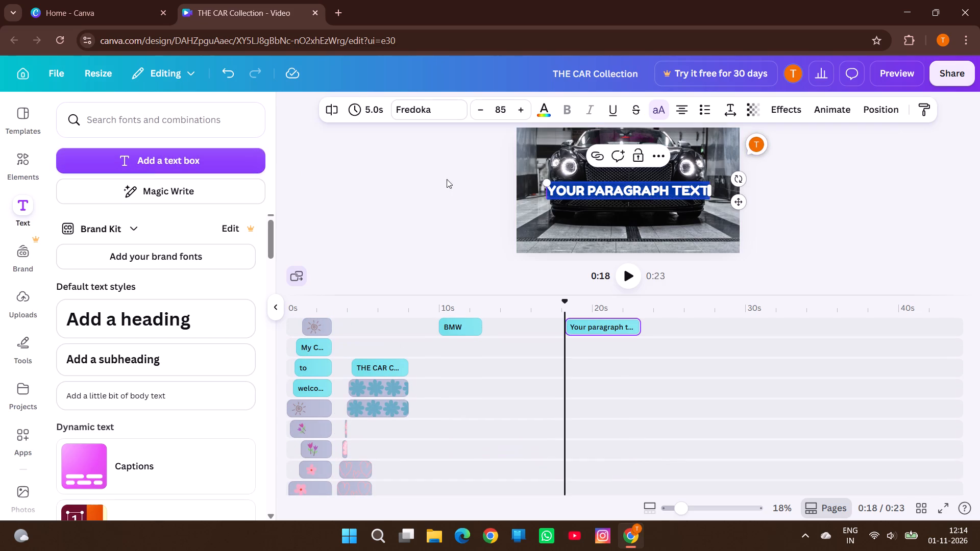
pyautogui.doubleClick(643, 191)
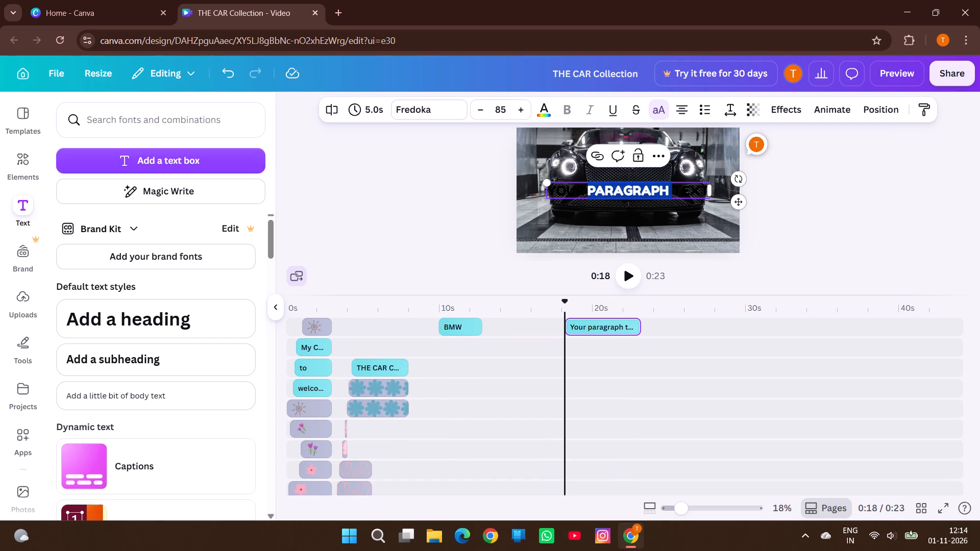
pyautogui.press('BackSpace')
pyautogui.press('BackSpace')
pyautogui.press('BackSpace')
pyautogui.press('BackSpace')
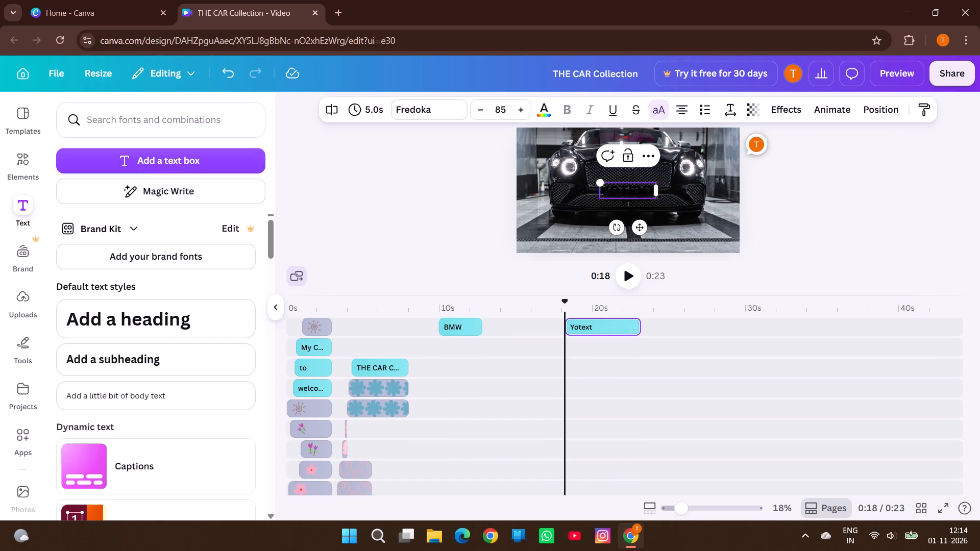
pyautogui.press('BackSpace')
pyautogui.press('BackSpace')
pyautogui.press('BackSpace')
pyautogui.press('BackSpace')
pyautogui.press('BackSpace')
pyautogui.press('BackSpace')
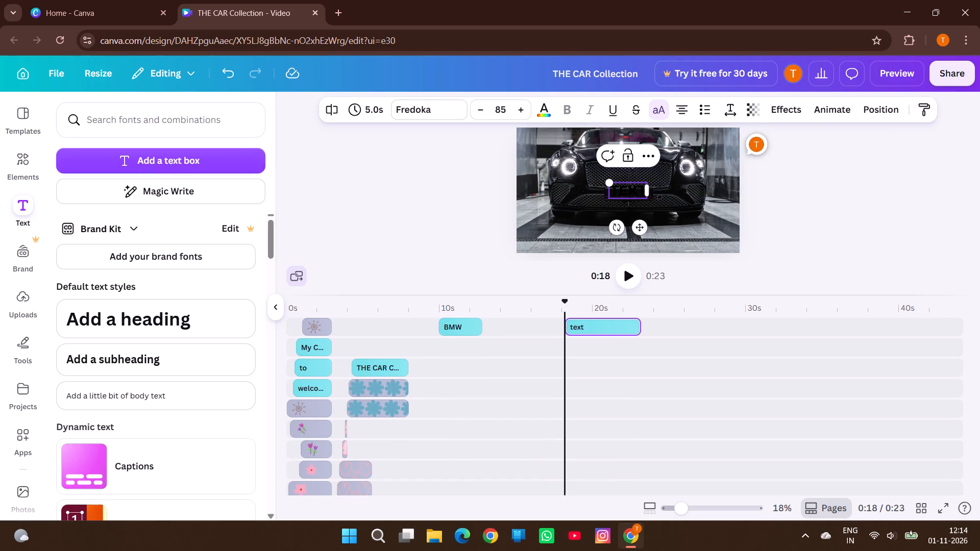
pyautogui.click(641, 191)
pyautogui.press('BackSpace')
pyautogui.press('BackSpace')
pyautogui.press('BackSpace')
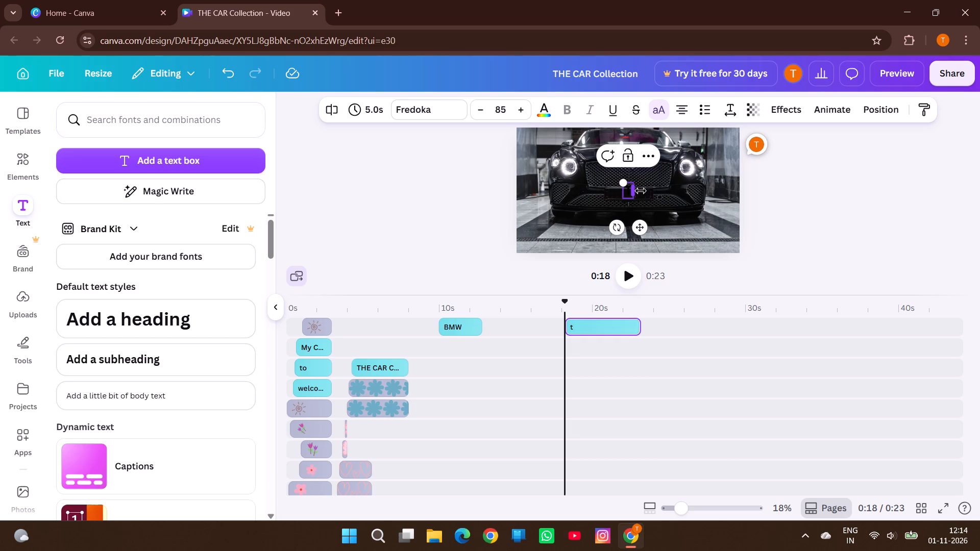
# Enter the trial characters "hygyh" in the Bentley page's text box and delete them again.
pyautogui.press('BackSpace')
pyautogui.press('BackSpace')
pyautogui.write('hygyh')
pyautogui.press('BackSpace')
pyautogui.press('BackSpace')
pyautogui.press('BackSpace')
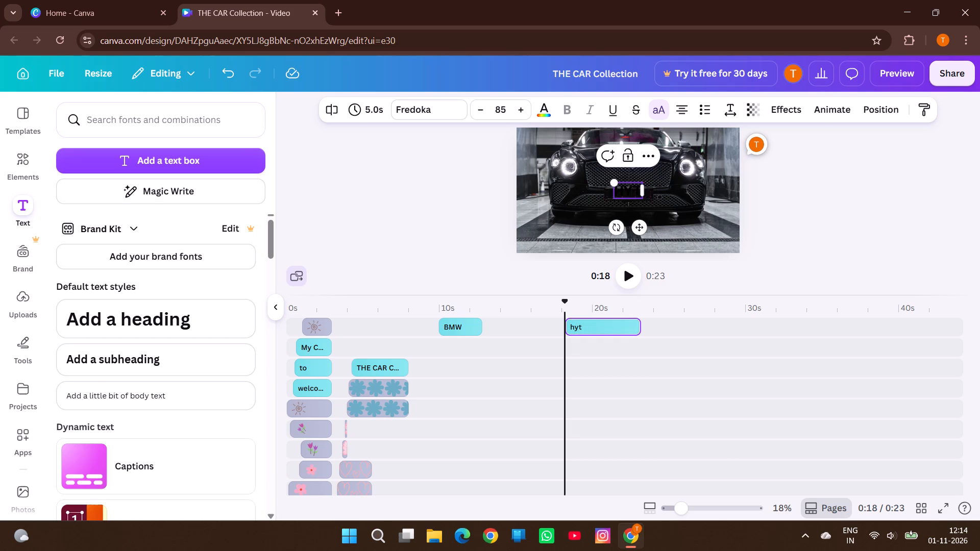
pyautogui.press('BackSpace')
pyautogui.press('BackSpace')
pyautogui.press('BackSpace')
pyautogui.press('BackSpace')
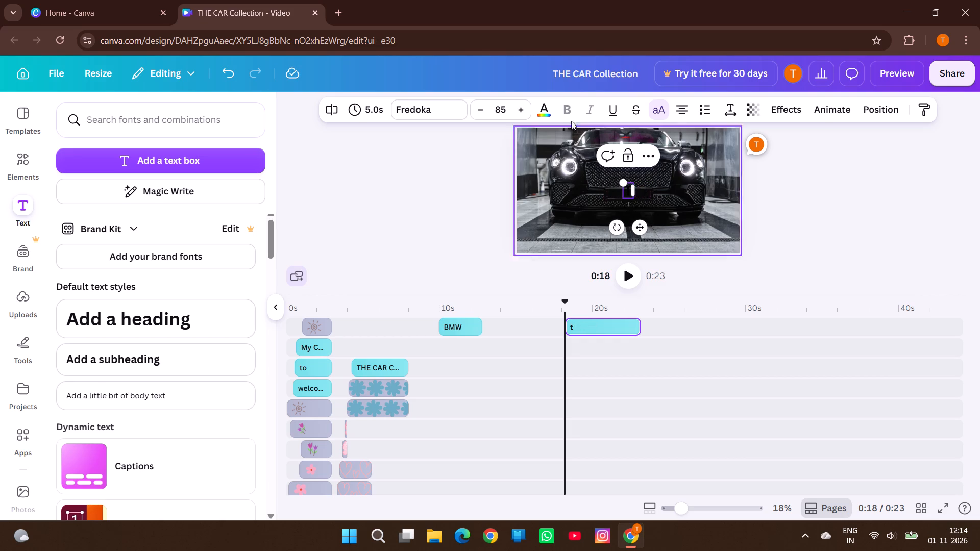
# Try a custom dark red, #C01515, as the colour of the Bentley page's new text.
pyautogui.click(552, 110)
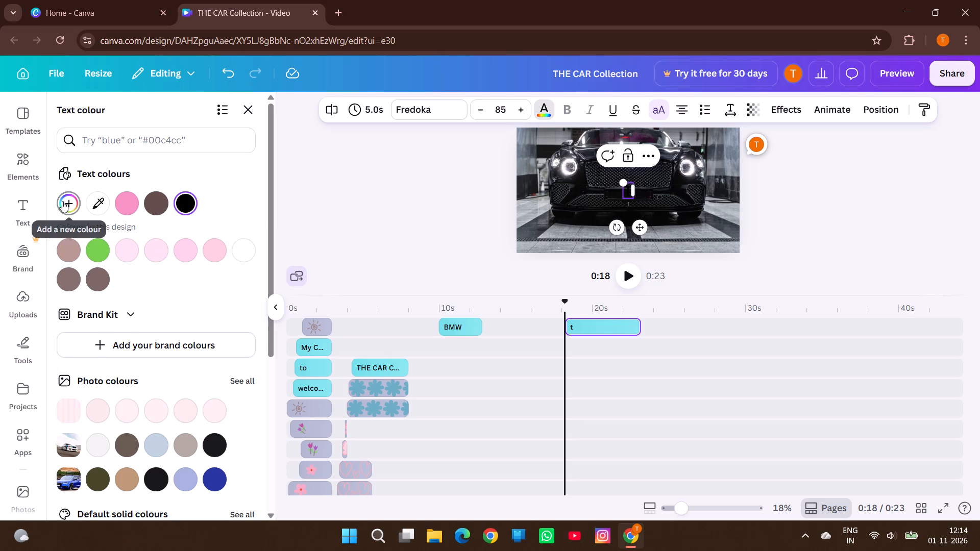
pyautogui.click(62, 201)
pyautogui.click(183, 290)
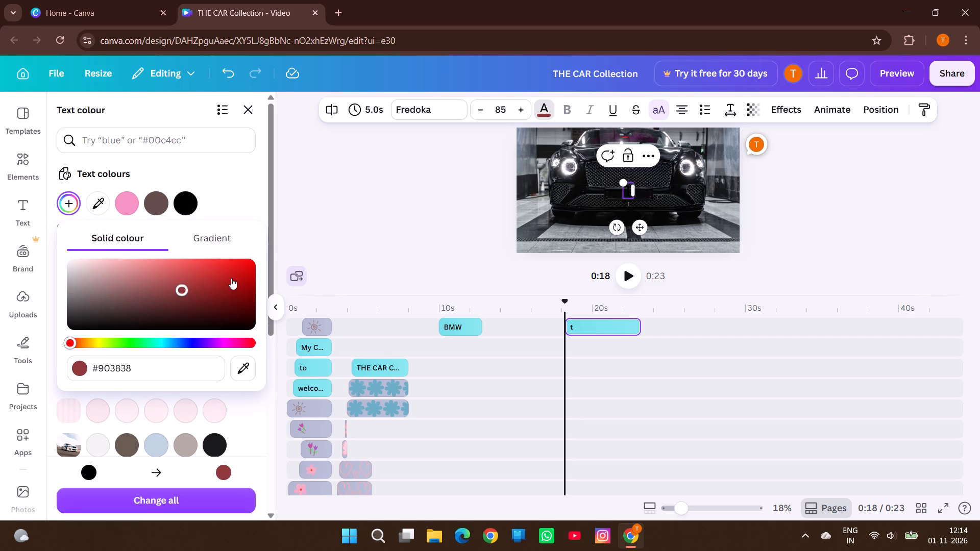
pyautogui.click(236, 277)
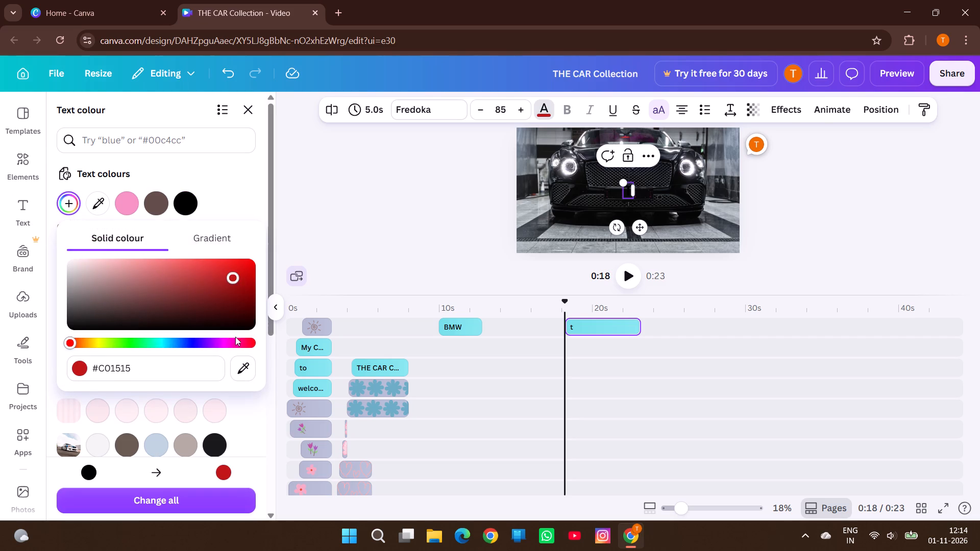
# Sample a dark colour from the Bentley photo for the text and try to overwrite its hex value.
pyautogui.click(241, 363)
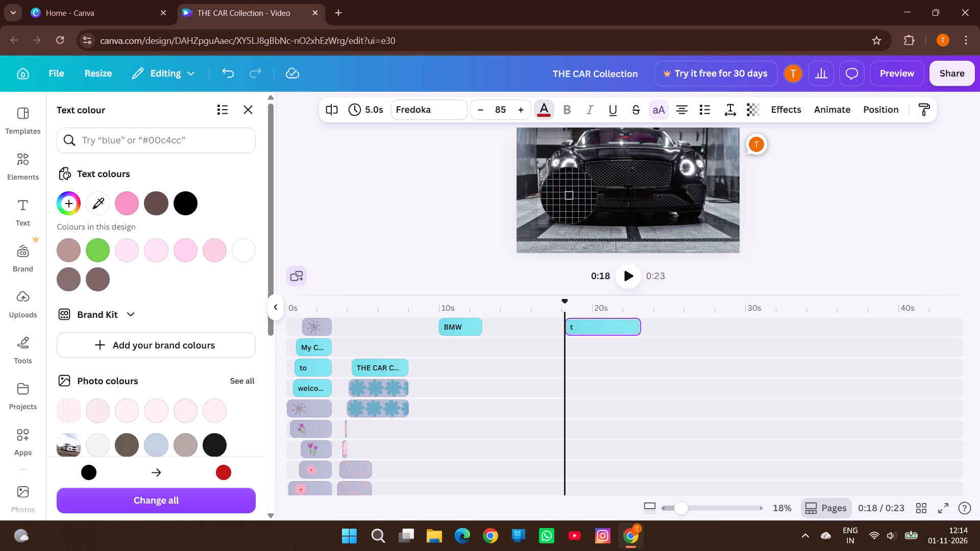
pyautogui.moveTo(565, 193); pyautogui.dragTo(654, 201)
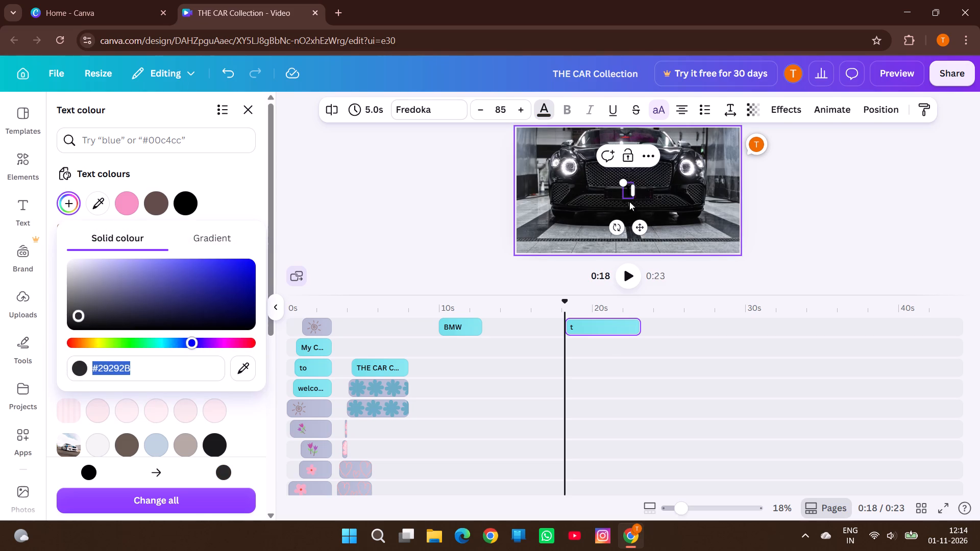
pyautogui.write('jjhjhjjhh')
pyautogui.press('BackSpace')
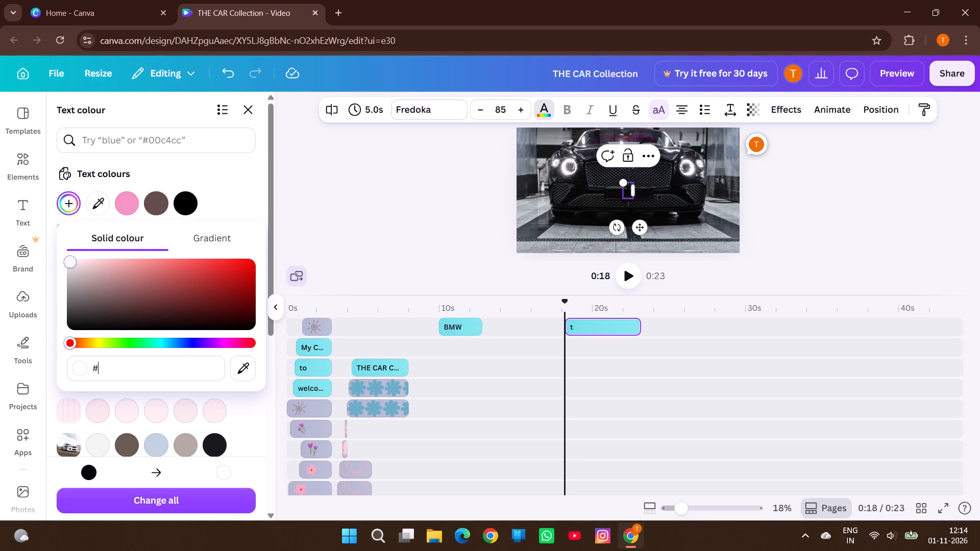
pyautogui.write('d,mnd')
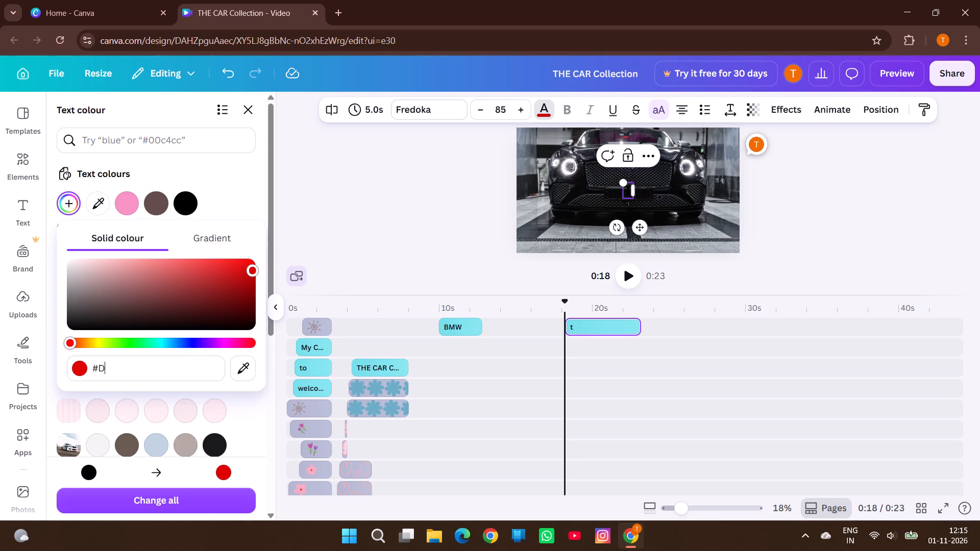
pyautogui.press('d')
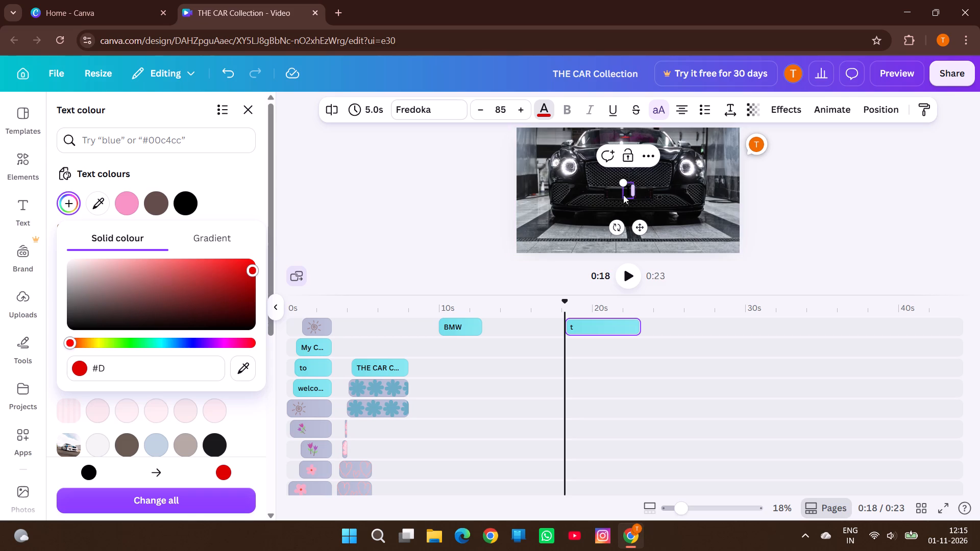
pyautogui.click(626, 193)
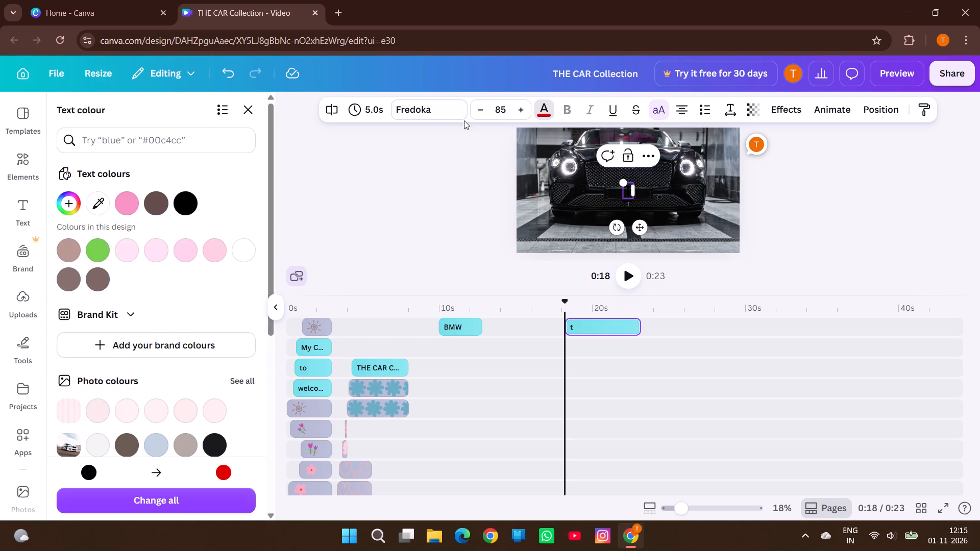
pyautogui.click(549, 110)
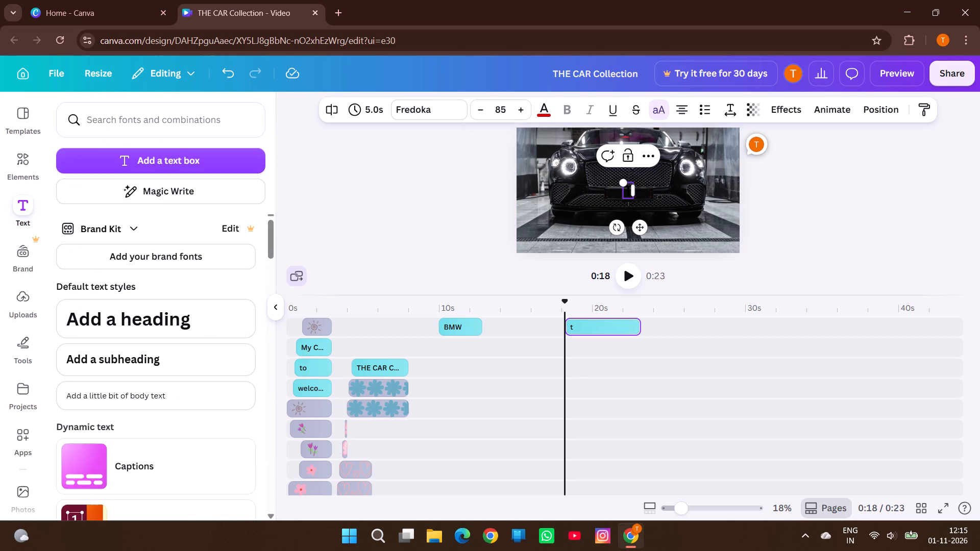
# Widen the text box and move it onto the floor area at the bottom of the Bentley photo, left of centre.
pyautogui.moveTo(633, 191); pyautogui.dragTo(719, 189)
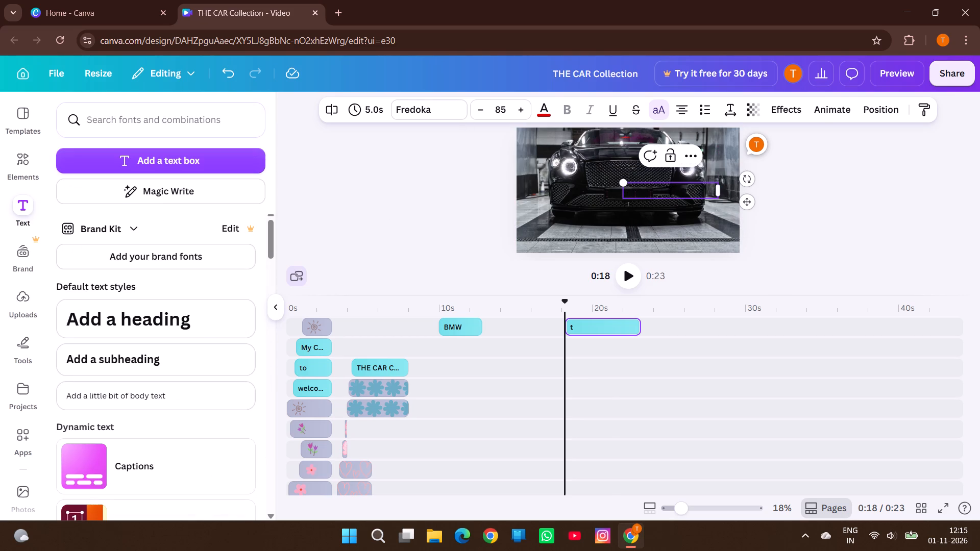
pyautogui.moveTo(747, 196); pyautogui.dragTo(732, 215)
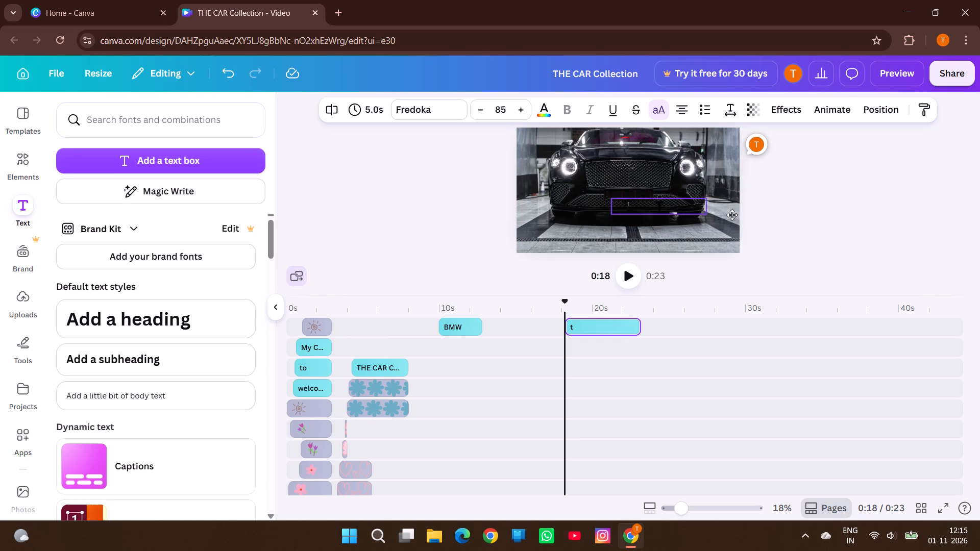
pyautogui.moveTo(732, 215); pyautogui.dragTo(660, 250)
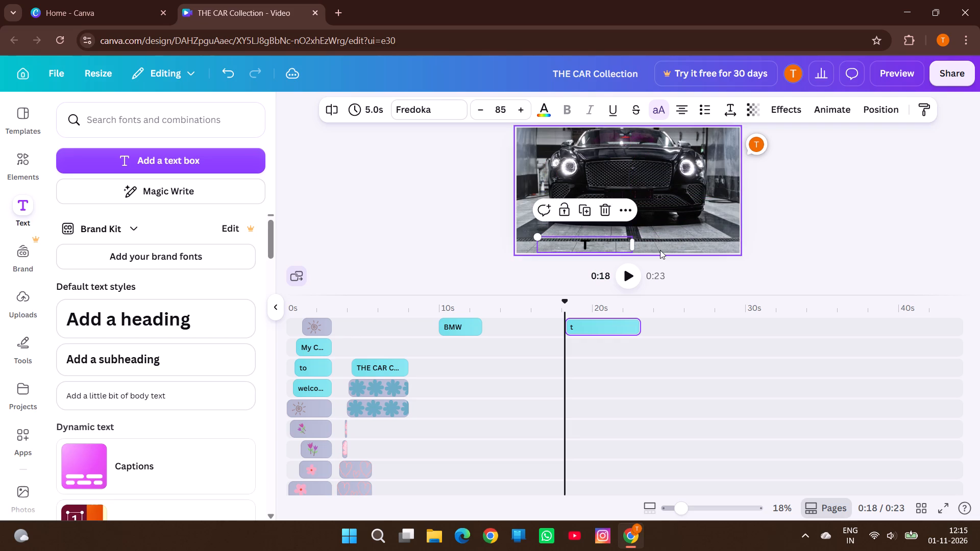
pyautogui.hscroll(-1, 660, 250)
# Replace the remaining letter in the text box with the caption "BeNTLEY".
pyautogui.click(601, 246)
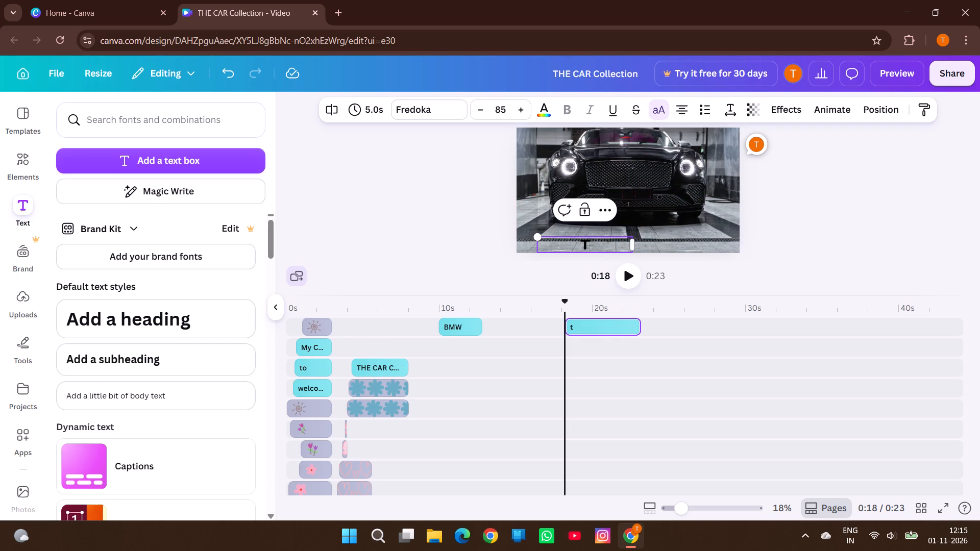
pyautogui.click(599, 246)
pyautogui.press('BackSpace')
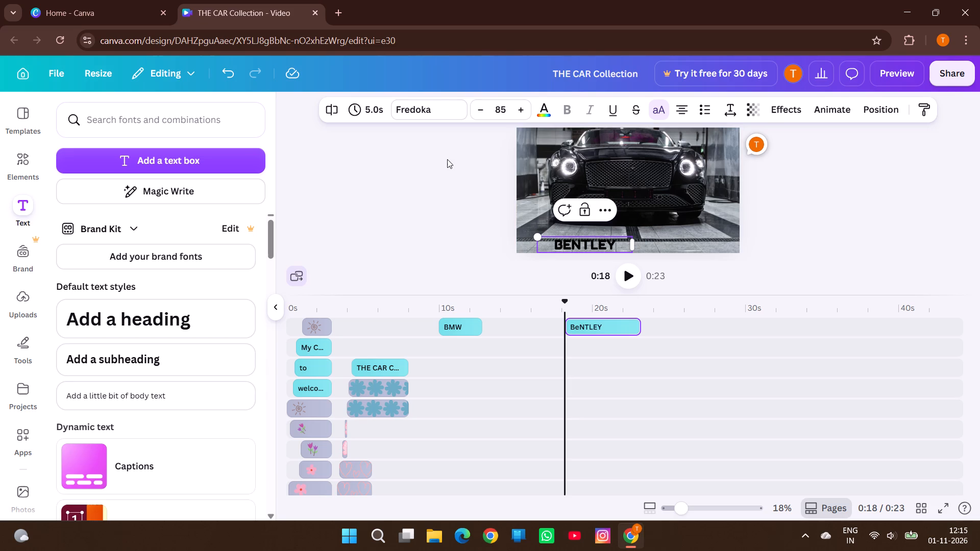
# Change the "BeNTLEY" caption's colour to a custom dark red, #701212.
pyautogui.click(543, 113)
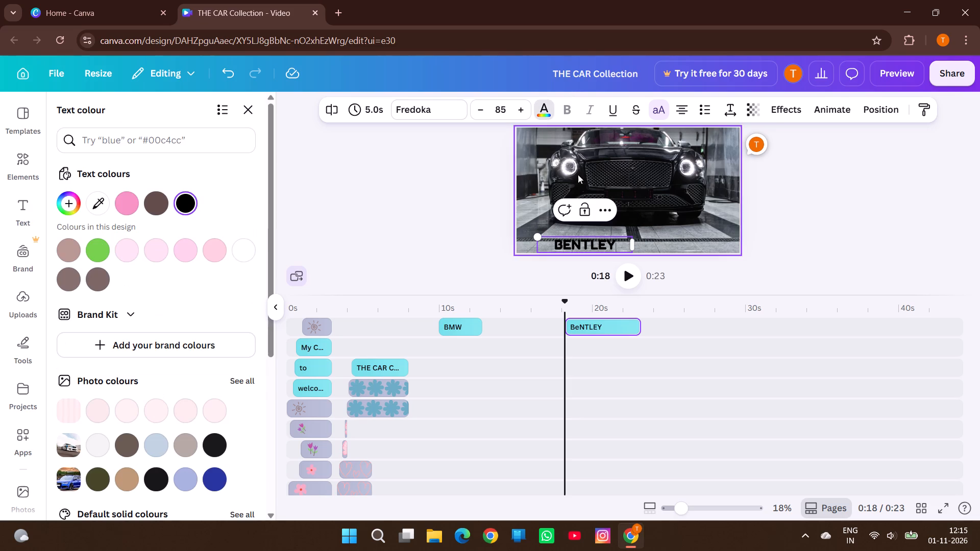
pyautogui.doubleClick(596, 241)
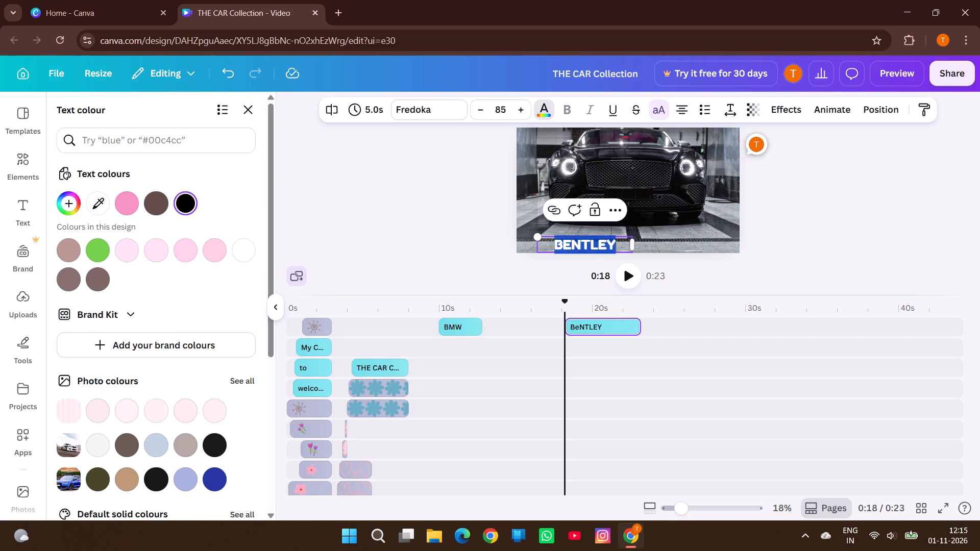
pyautogui.click(62, 205)
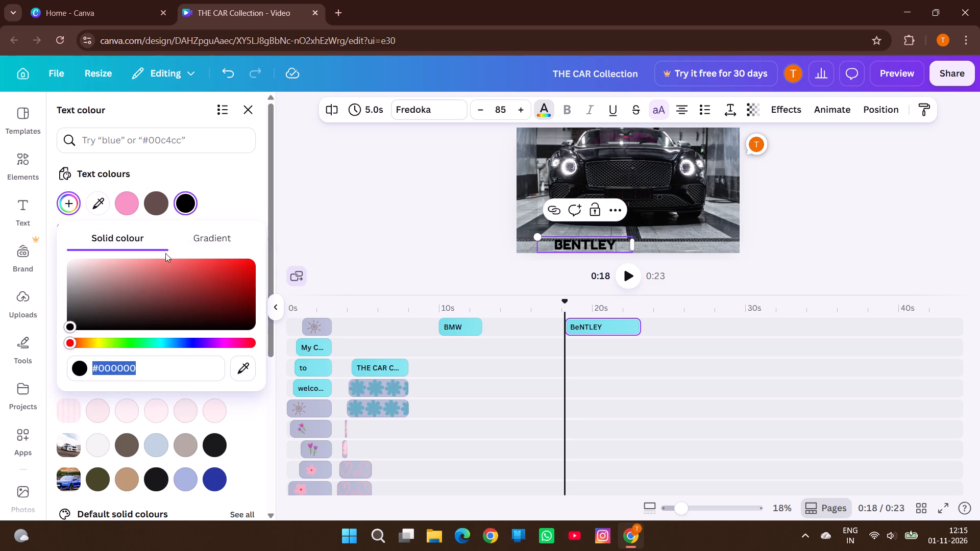
pyautogui.click(215, 271)
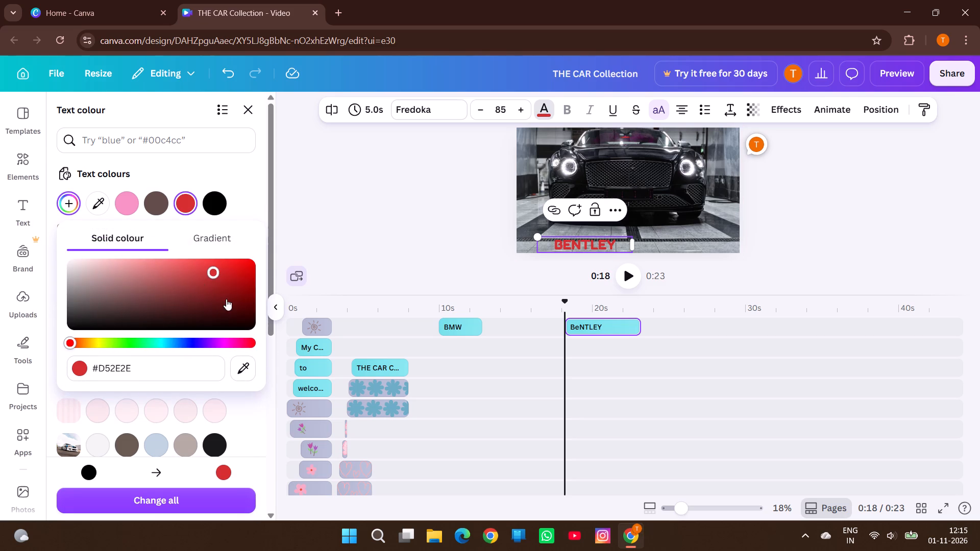
pyautogui.click(226, 299)
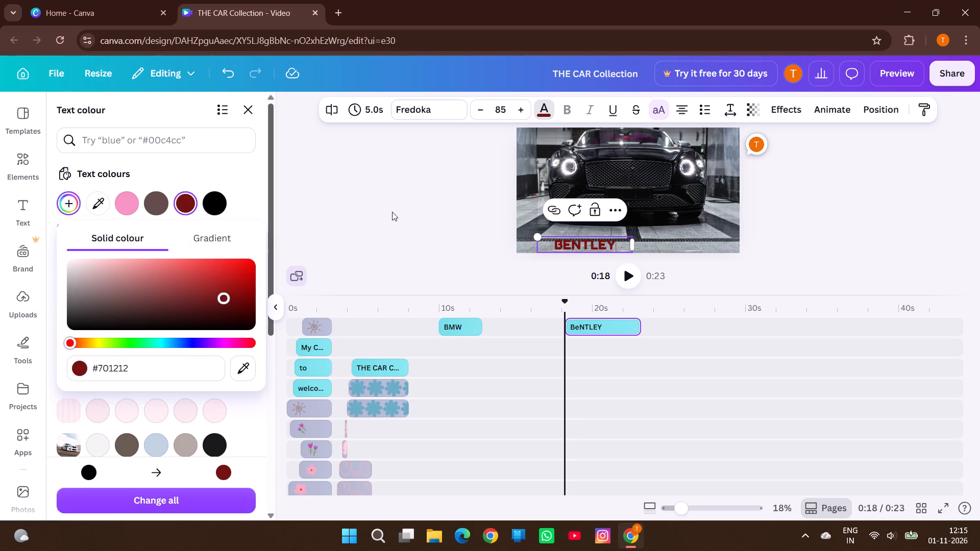
pyautogui.click(392, 212)
pyautogui.click(708, 268)
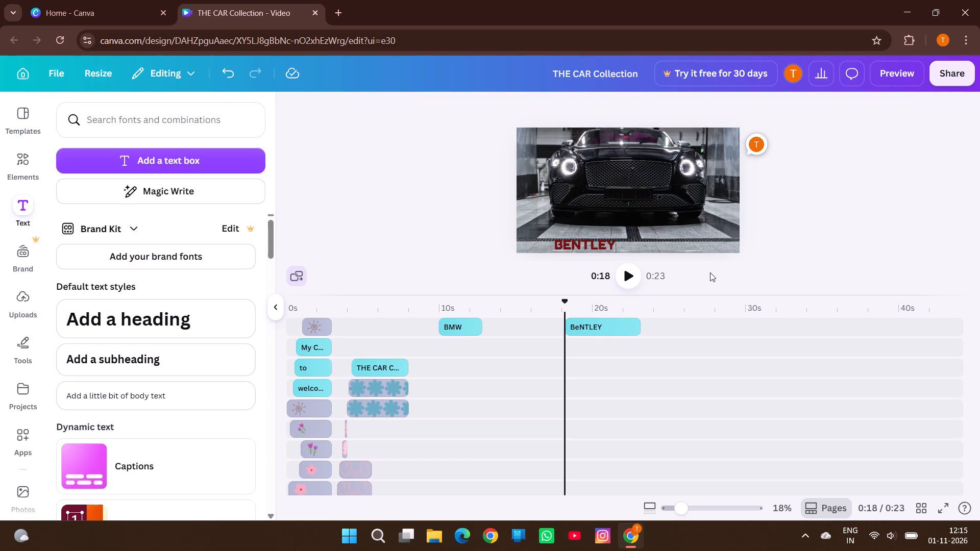
# Play back the Bentley page from its start to check how its caption looks and is timed against the photo.
pyautogui.scroll(-2, 710, 272)
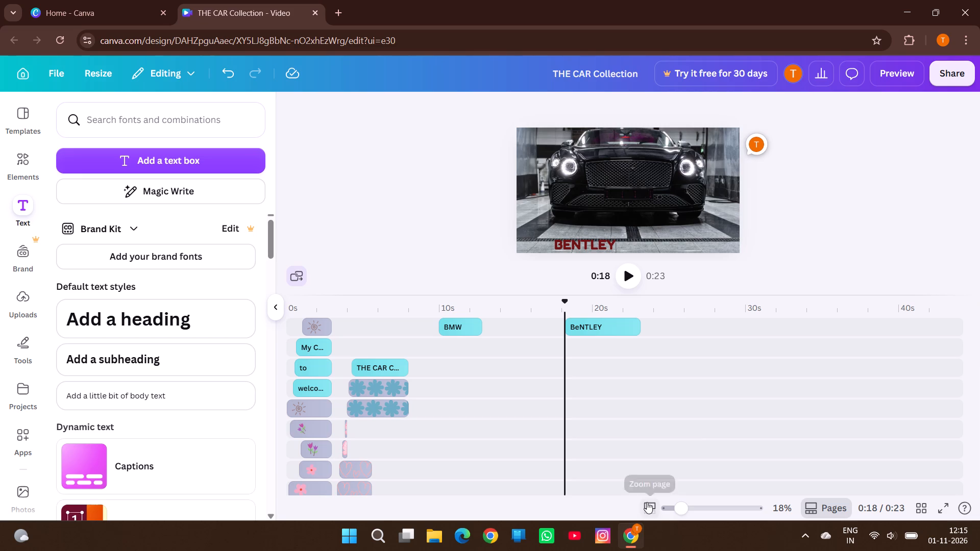
pyautogui.hscroll(5, 696, 416)
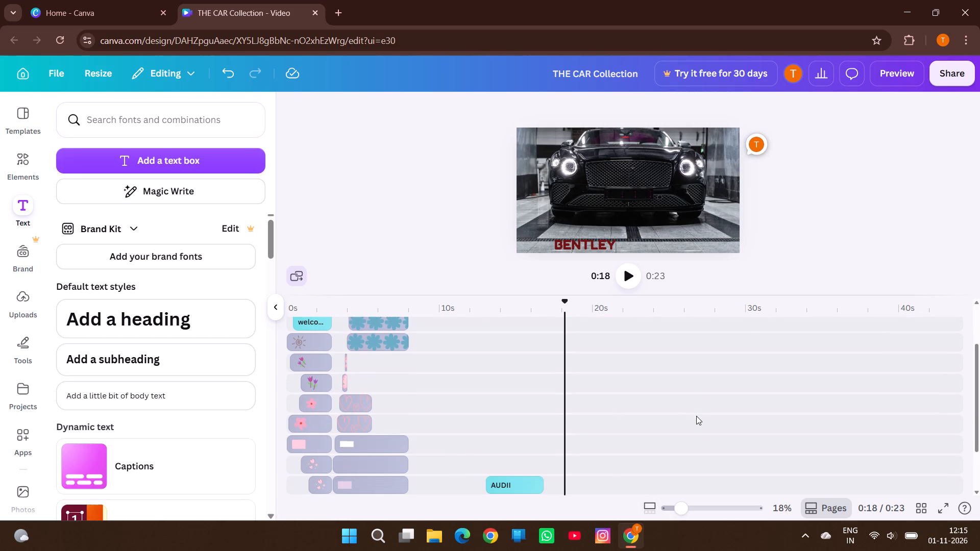
pyautogui.hscroll(4, 696, 416)
pyautogui.scroll(-4, 696, 416)
pyautogui.hscroll(3, 696, 416)
pyautogui.scroll(-5, 696, 416)
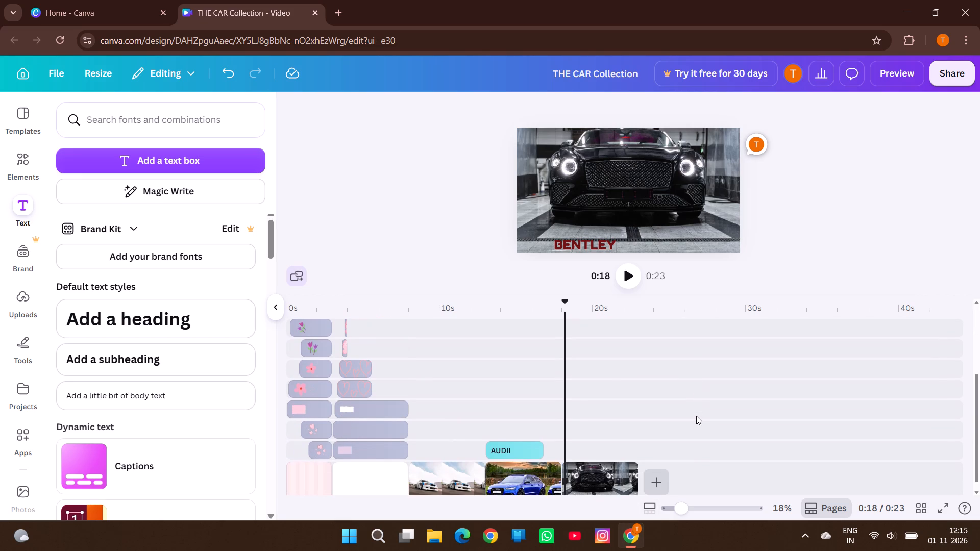
pyautogui.hscroll(3, 696, 416)
pyautogui.scroll(-2, 696, 416)
pyautogui.hscroll(1, 696, 416)
pyautogui.hscroll(-5, 696, 416)
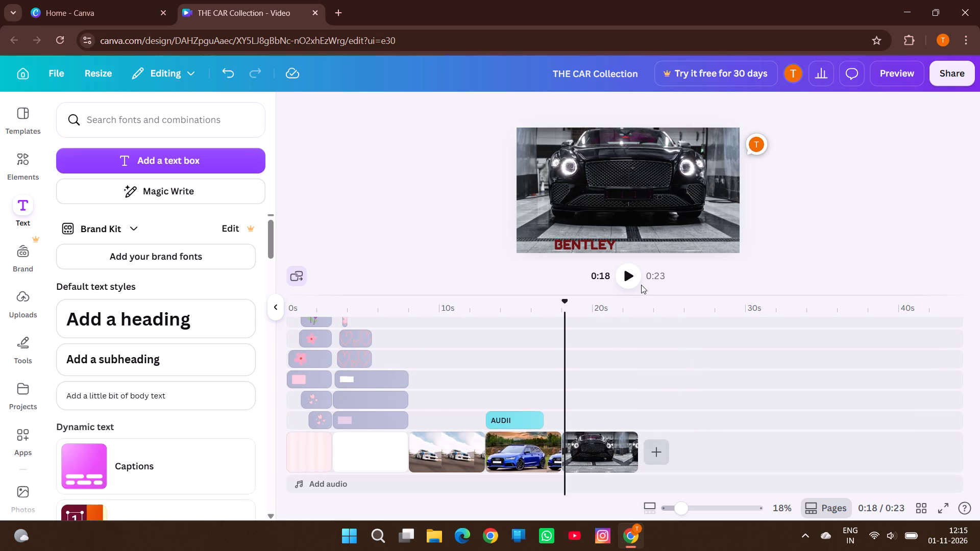
pyautogui.click(630, 279)
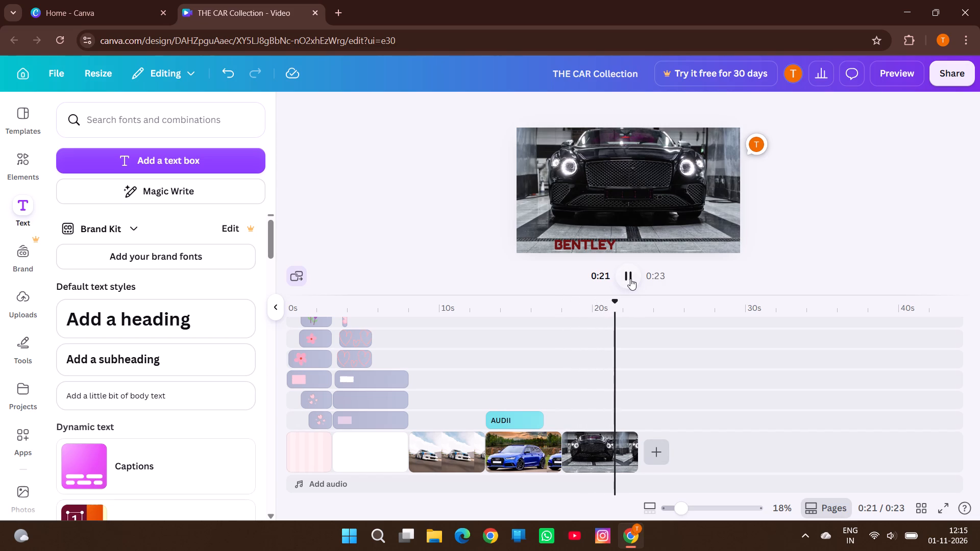
pyautogui.click(630, 279)
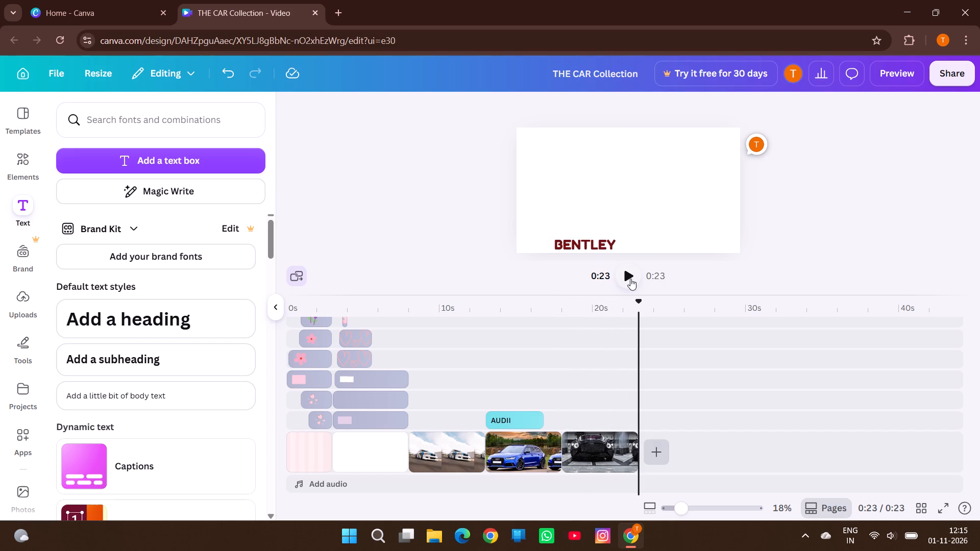
pyautogui.click(562, 378)
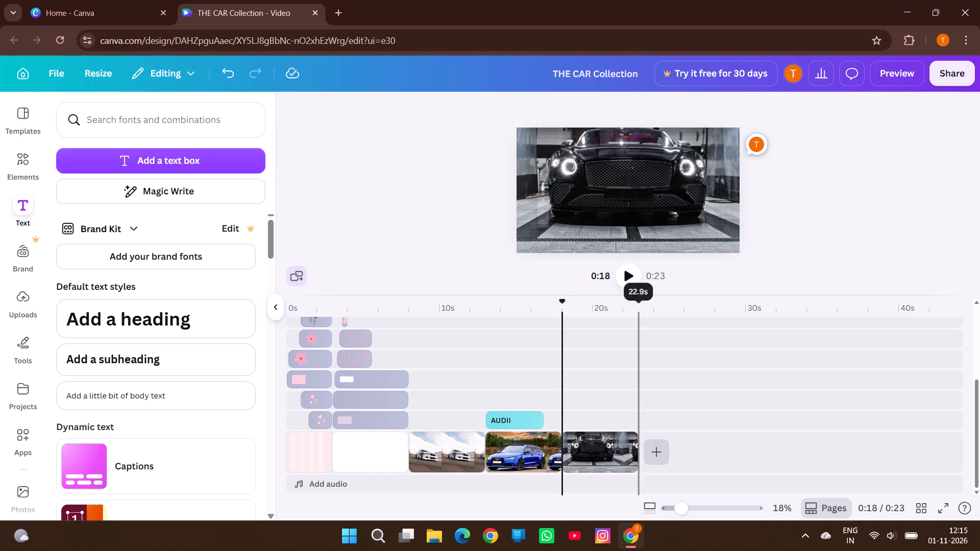
pyautogui.click(635, 278)
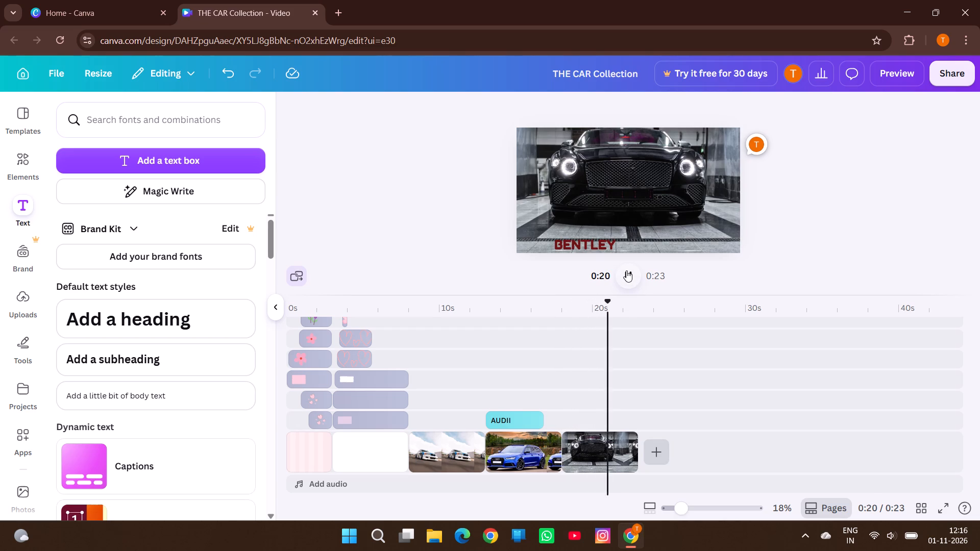
pyautogui.click(625, 271)
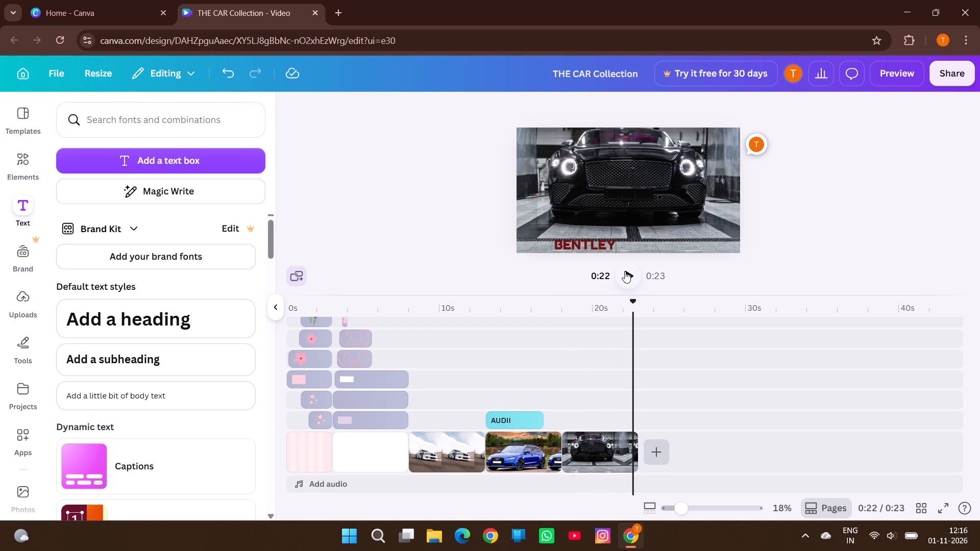
# Search the stock photos for "rolls royce" and add the white Rolls-Royce alley photo as a new page after the Bentley.
pyautogui.click(655, 446)
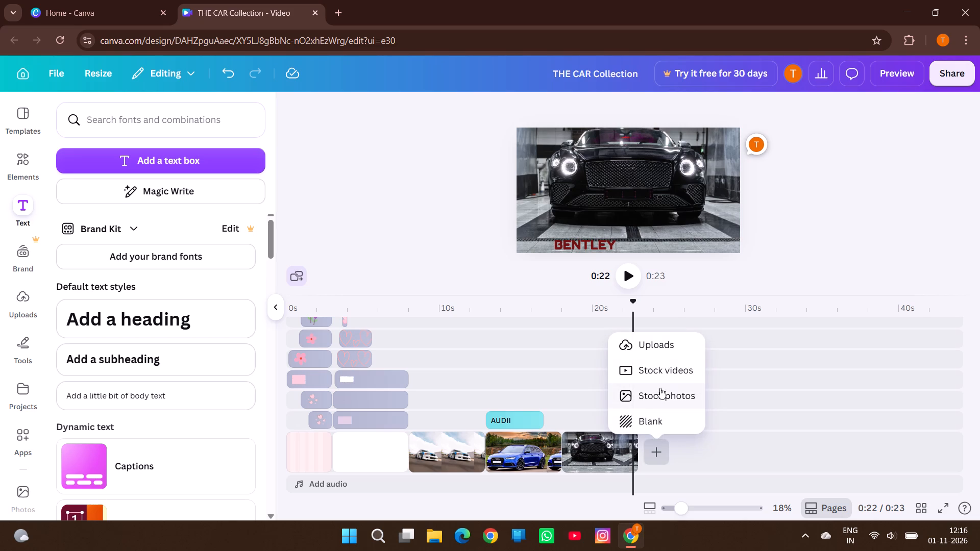
pyautogui.click(660, 388)
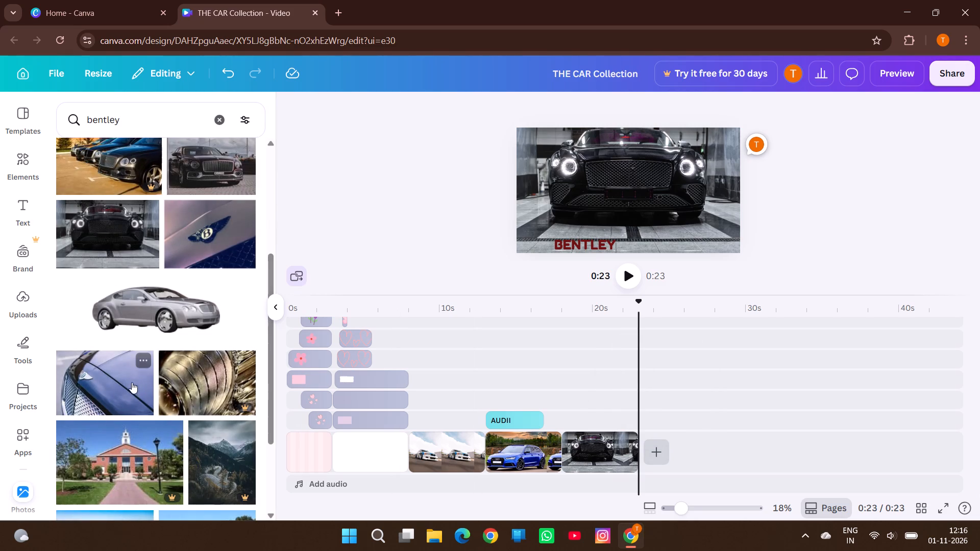
pyautogui.scroll(-4, 134, 388)
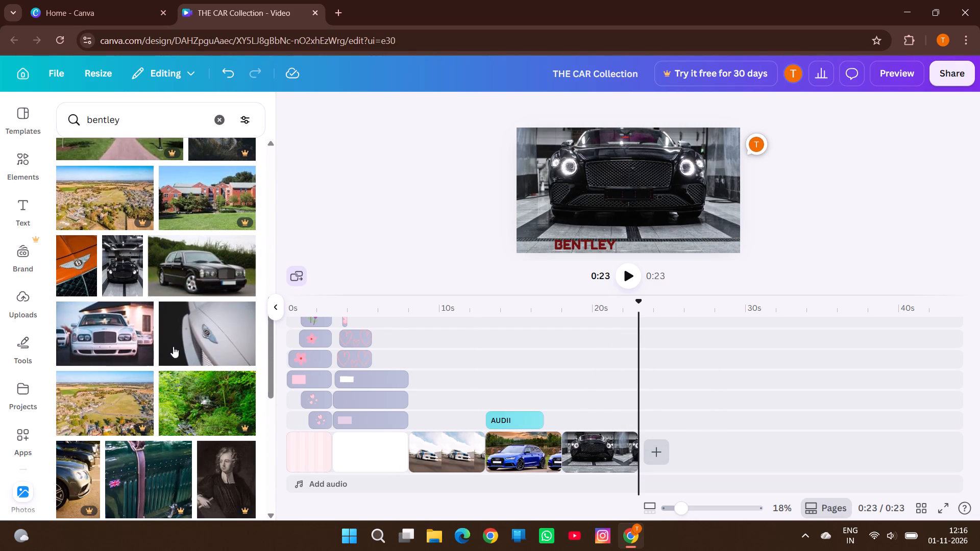
pyautogui.scroll(-1, 187, 336)
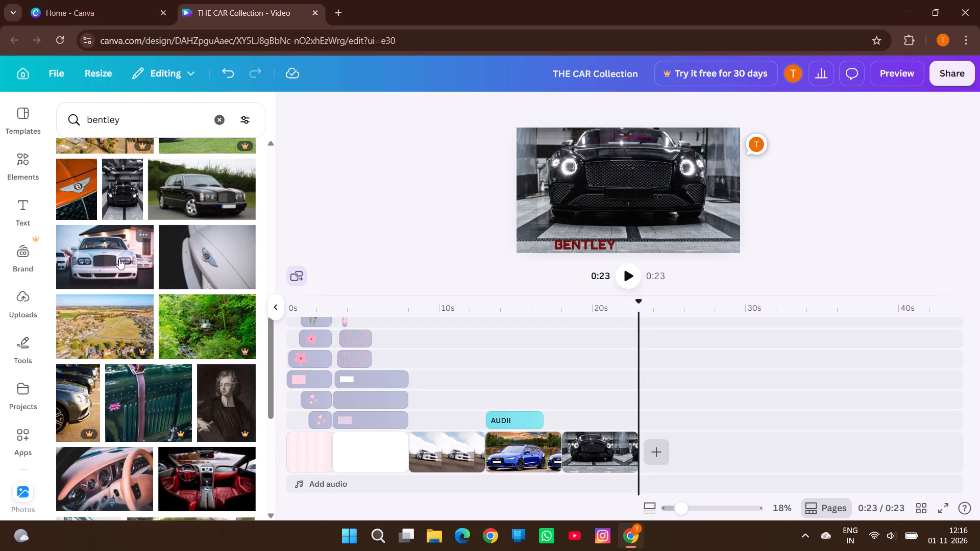
pyautogui.scroll(4, 157, 175)
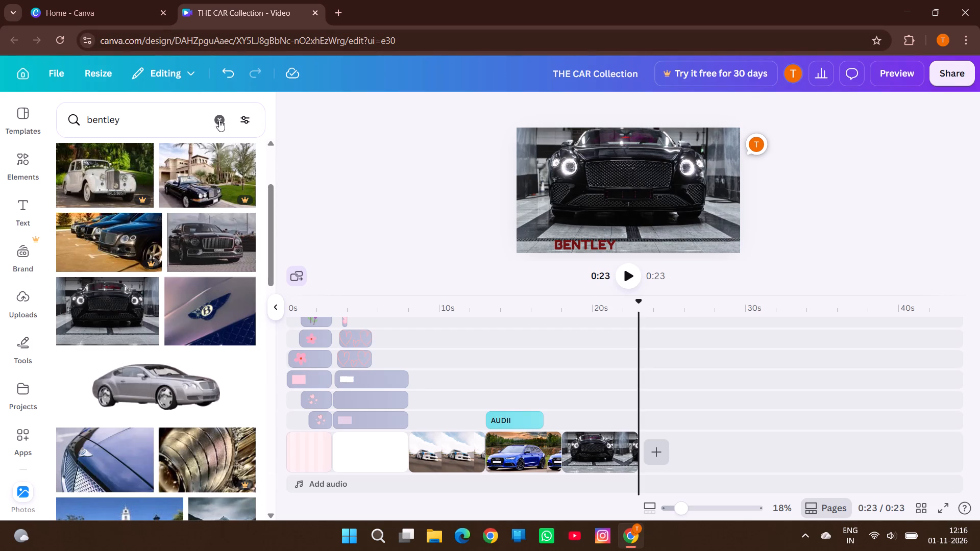
pyautogui.click(219, 122)
pyautogui.write('rolls')
pyautogui.press('space')
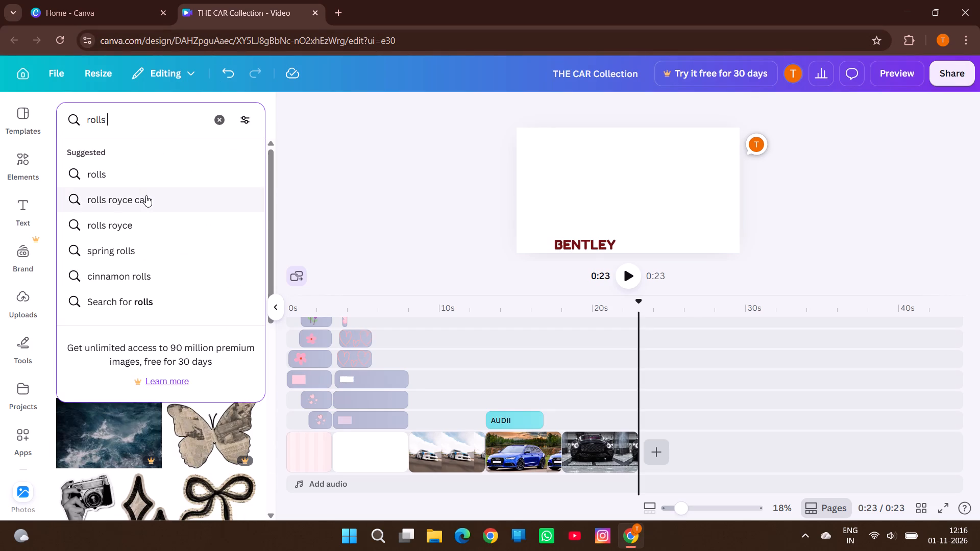
pyautogui.click(139, 217)
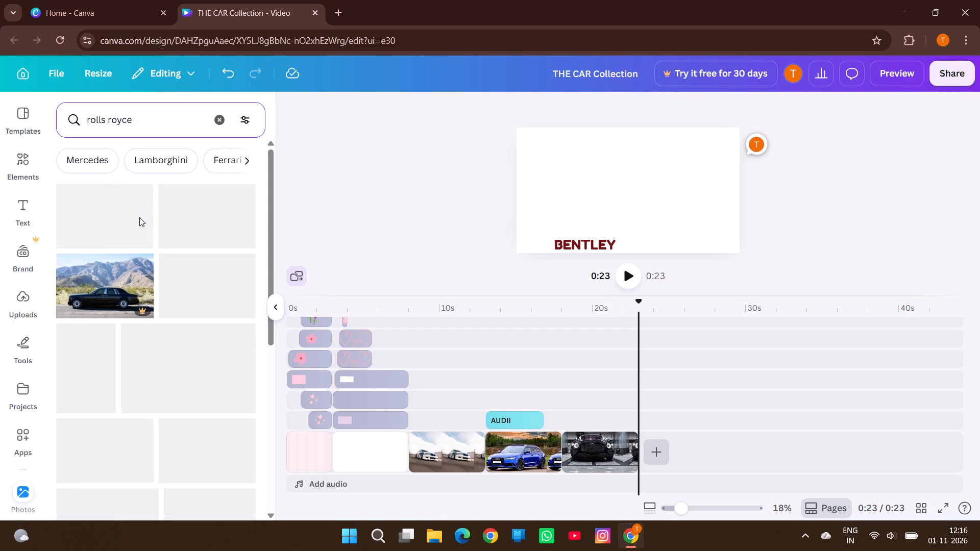
pyautogui.scroll(-1, 134, 403)
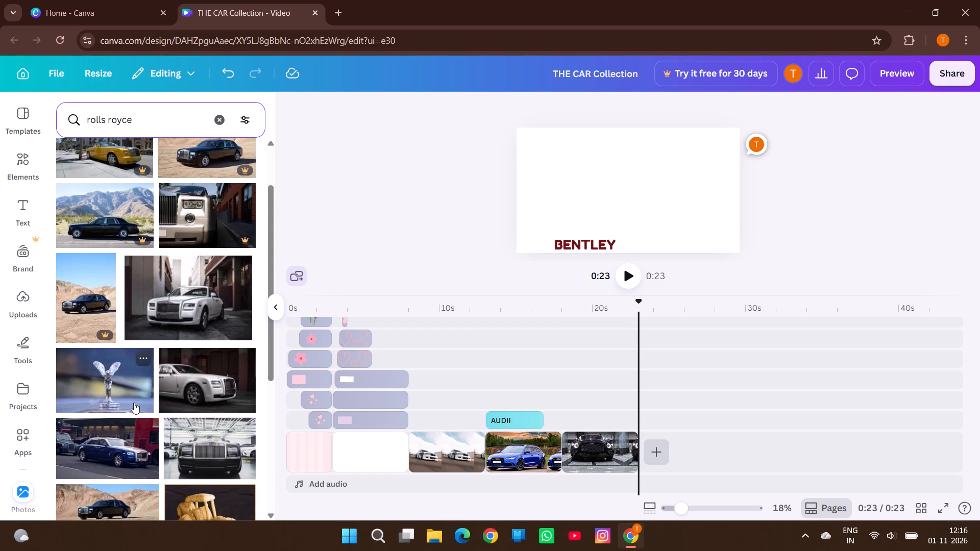
pyautogui.scroll(-1, 134, 403)
pyautogui.click(202, 296)
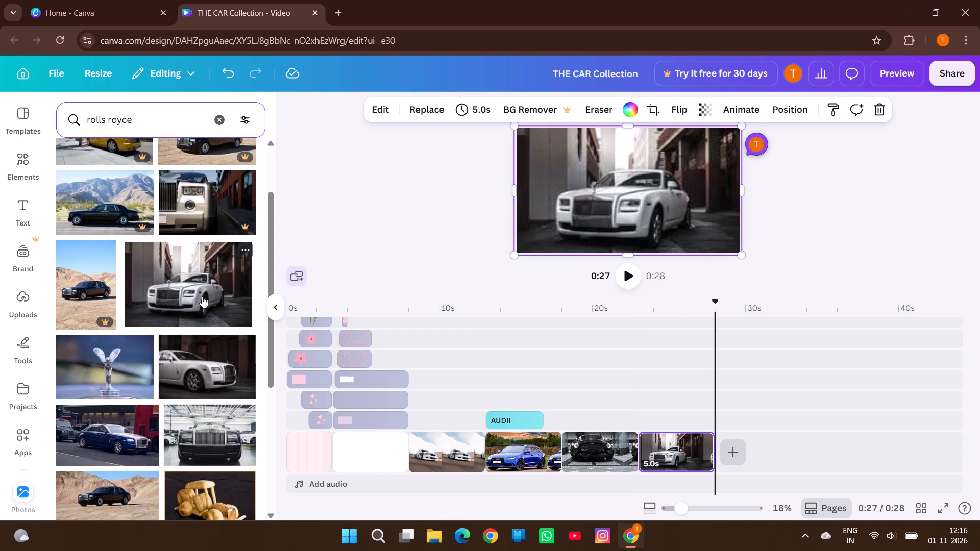
# Add a circular frame from the basic frame shapes over the white Rolls-Royce photo.
pyautogui.click(640, 319)
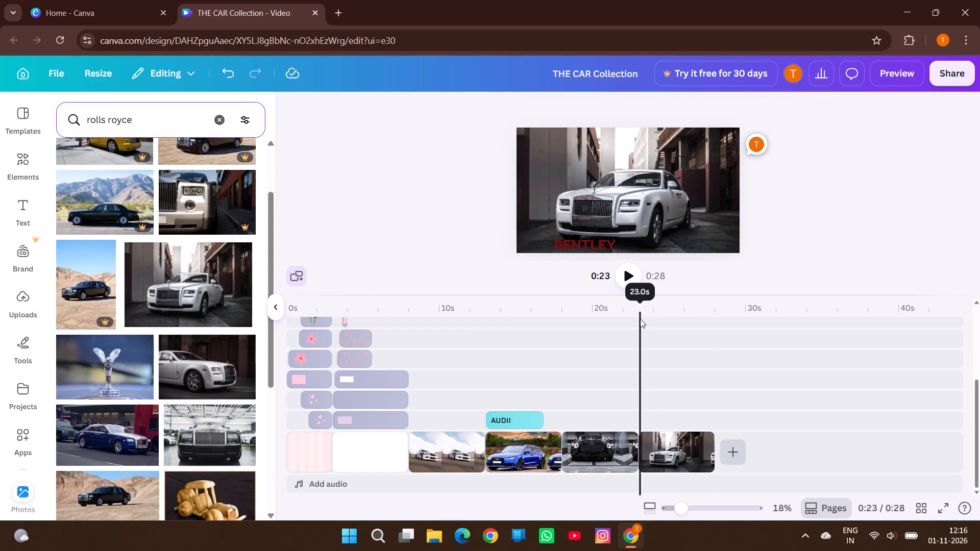
pyautogui.click(657, 474)
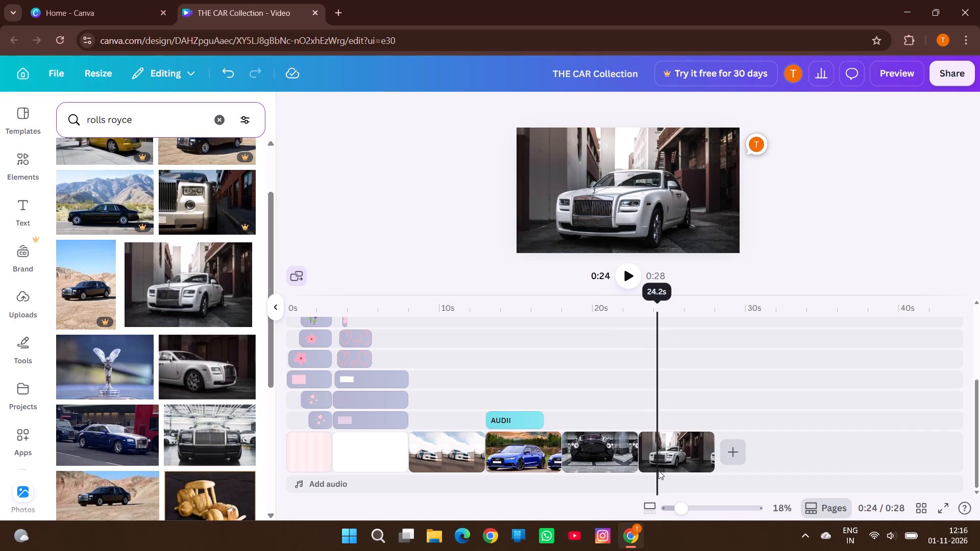
pyautogui.click(631, 193)
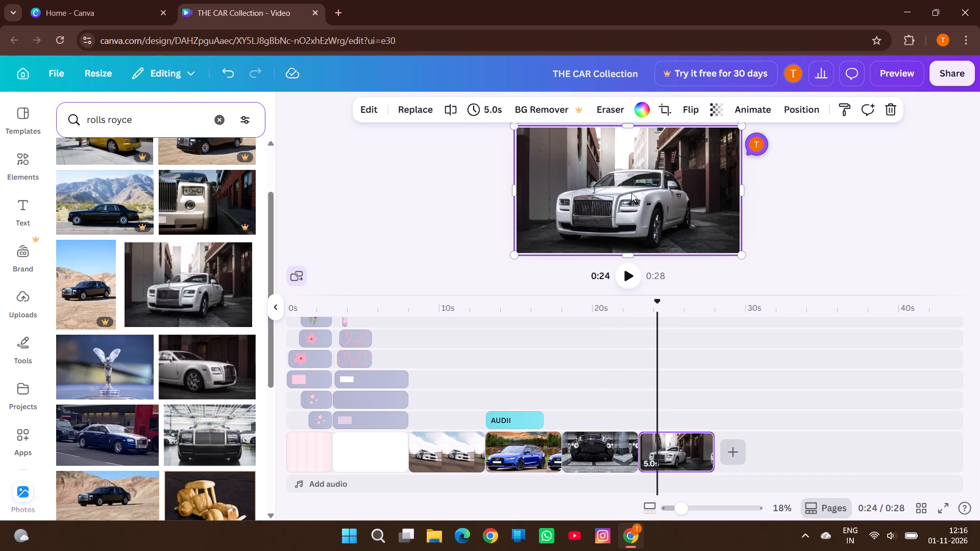
pyautogui.click(718, 108)
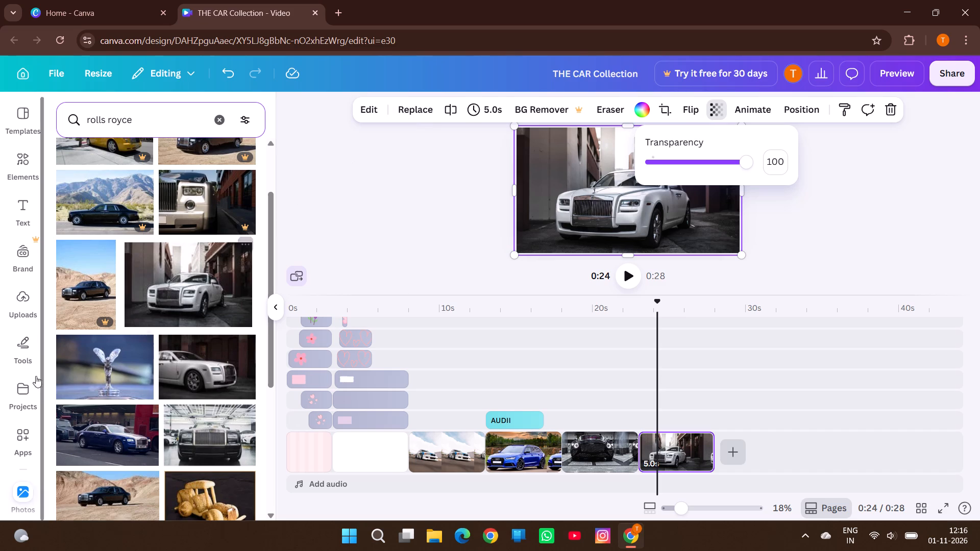
pyautogui.click(24, 155)
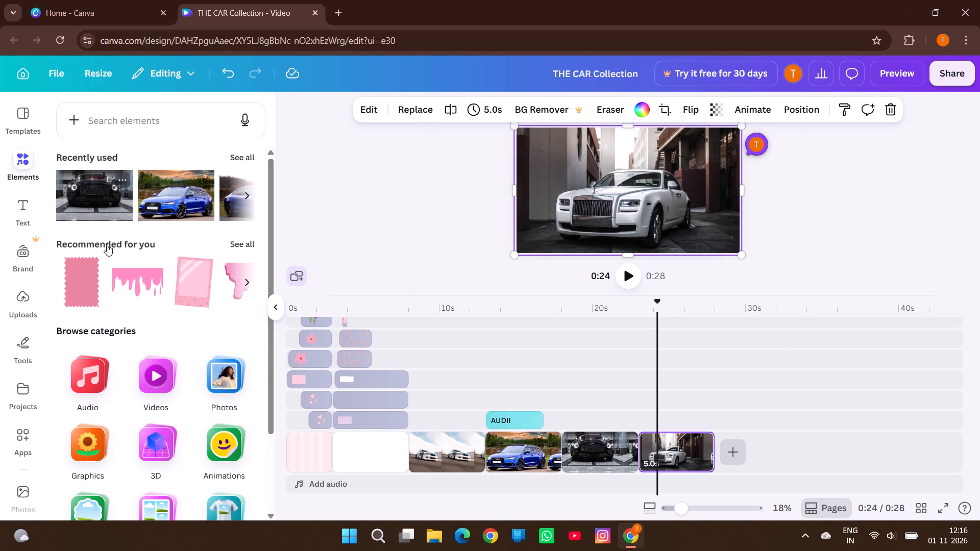
pyautogui.hscroll(-1, 162, 278)
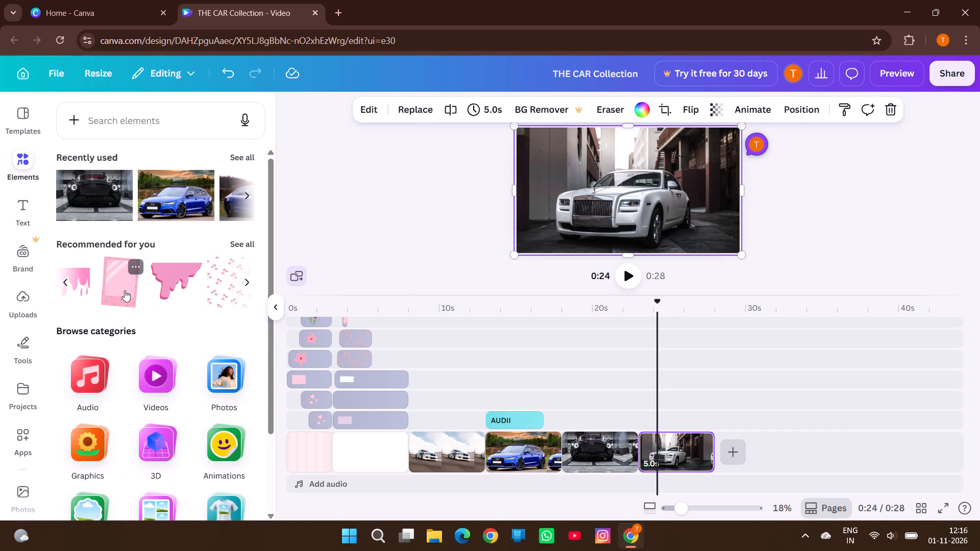
pyautogui.scroll(-2, 123, 337)
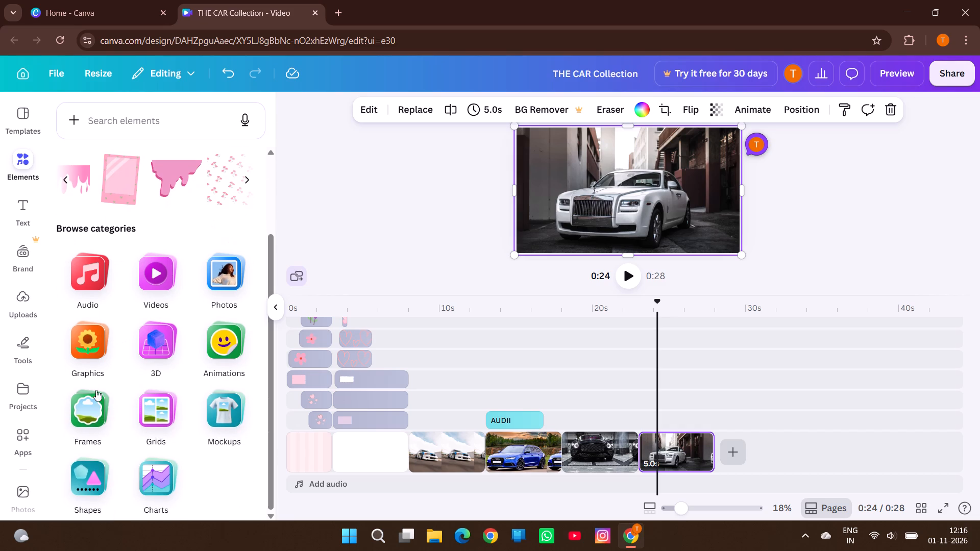
pyautogui.click(85, 409)
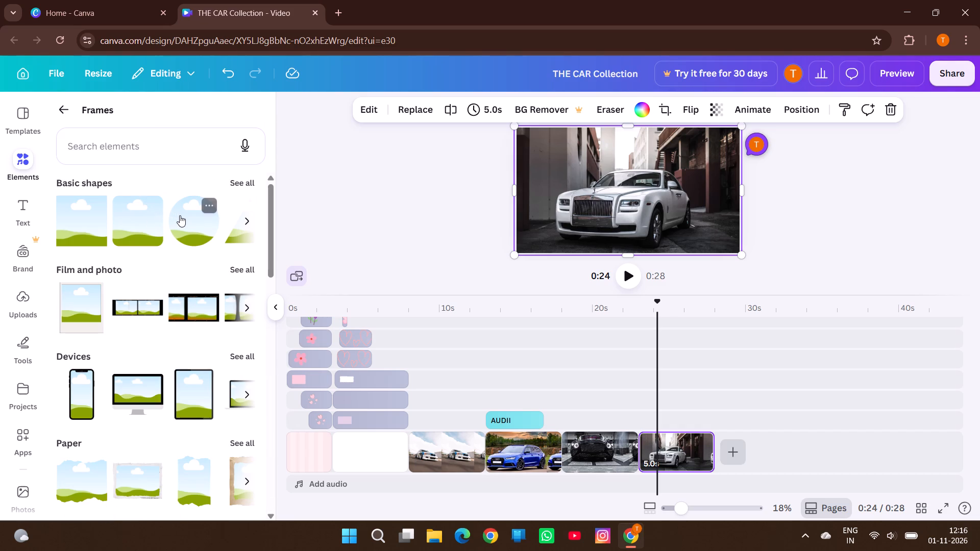
pyautogui.click(180, 215)
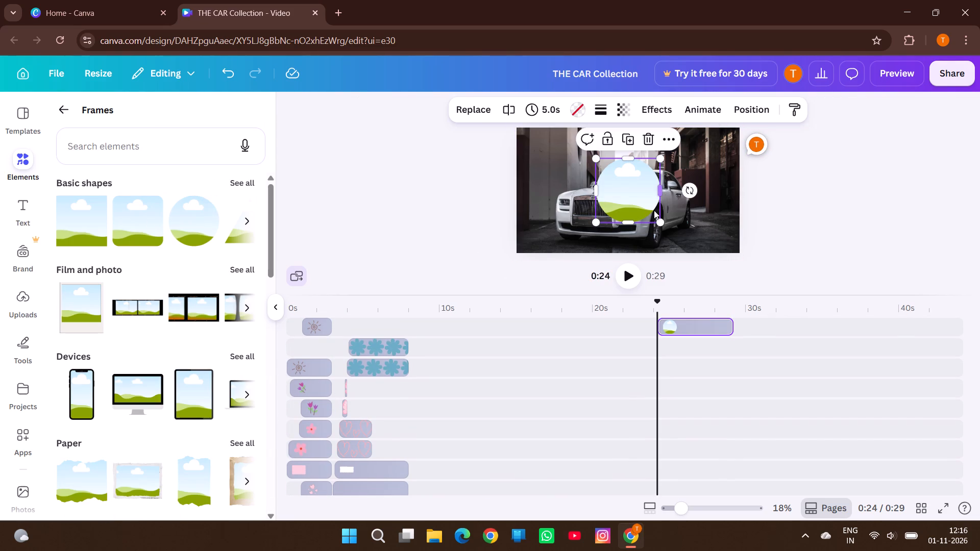
# Enlarge the circular frame slightly and move it into the upper-left corner of the Rolls-Royce page.
pyautogui.moveTo(661, 227); pyautogui.dragTo(653, 201)
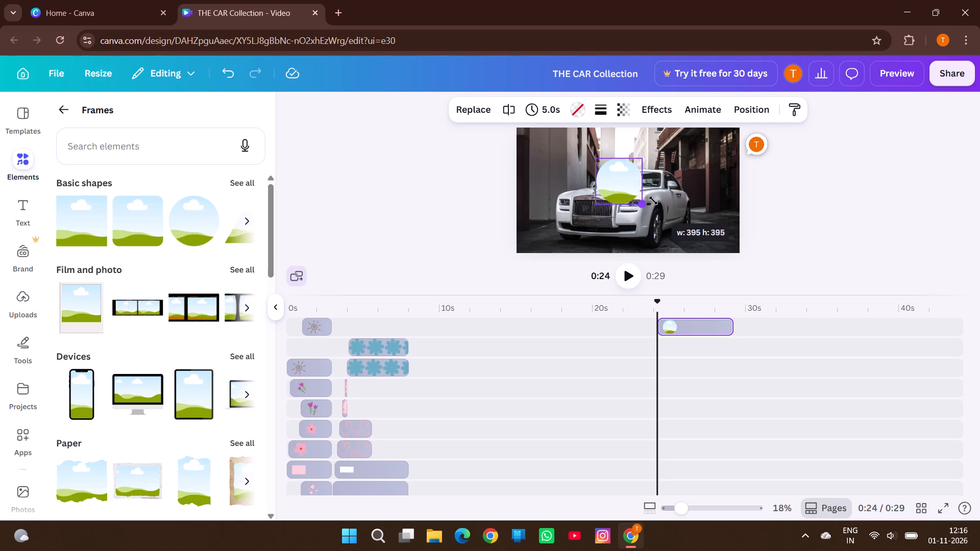
pyautogui.moveTo(653, 201); pyautogui.dragTo(689, 218)
pyautogui.moveTo(644, 205); pyautogui.dragTo(631, 200)
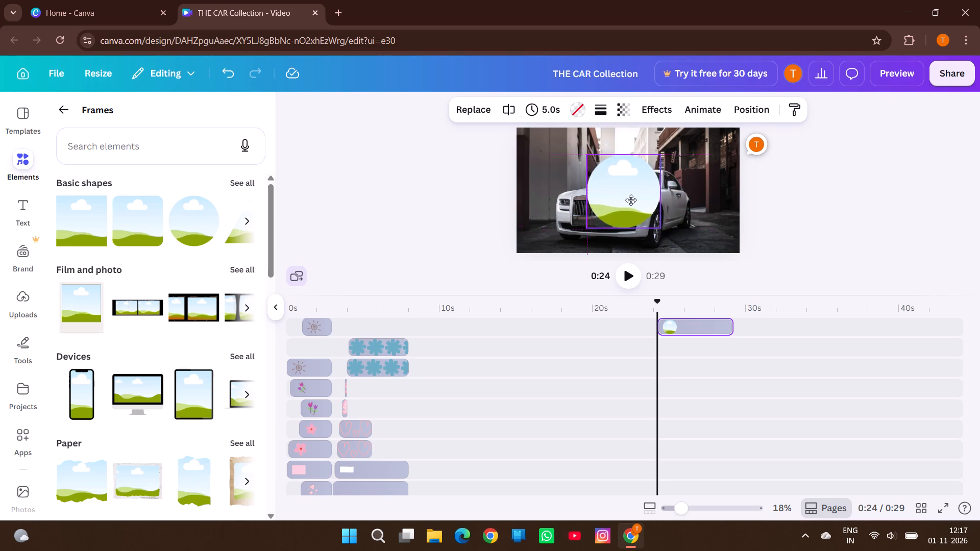
pyautogui.moveTo(631, 200); pyautogui.dragTo(568, 165)
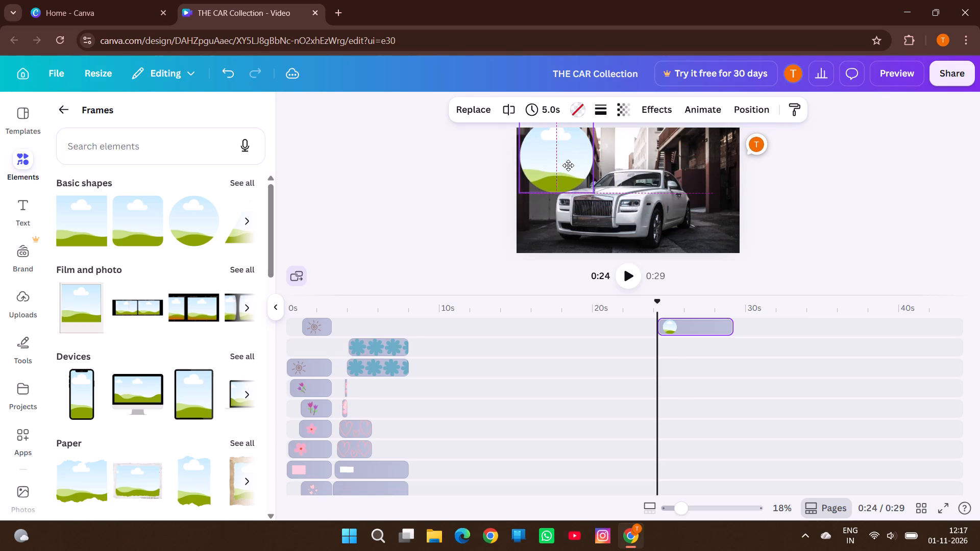
pyautogui.moveTo(568, 165); pyautogui.dragTo(565, 167)
pyautogui.click(636, 207)
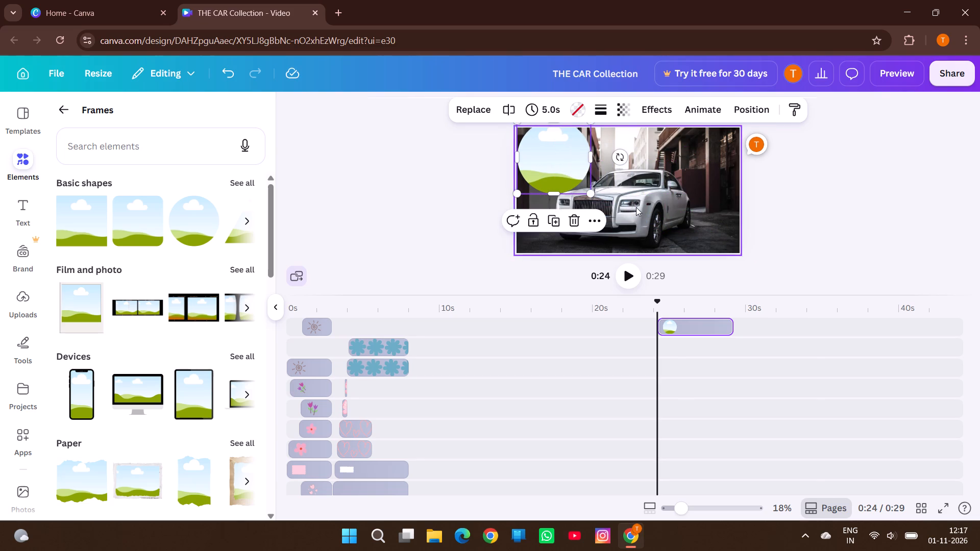
pyautogui.moveTo(636, 207); pyautogui.dragTo(640, 190)
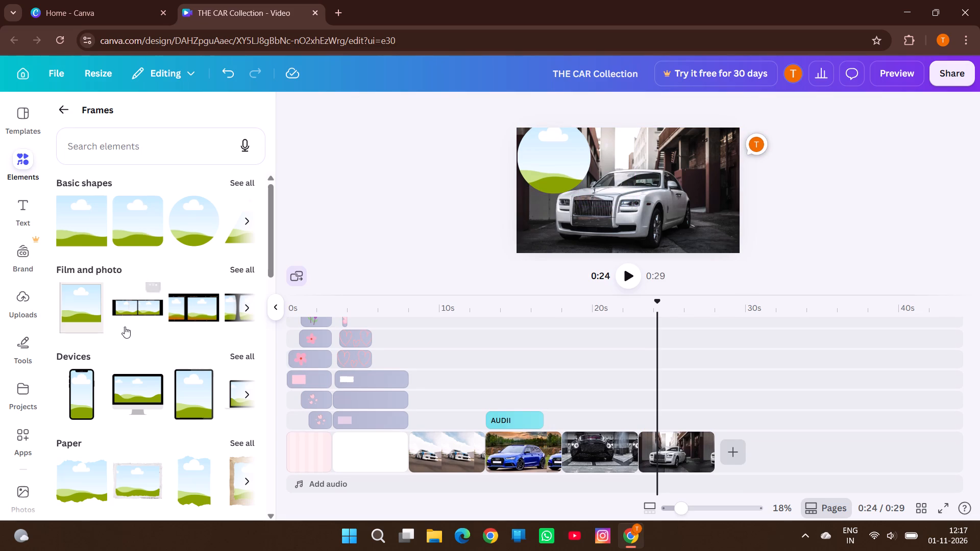
# Look through the available frame categories and the recently used elements for suitable additions.
pyautogui.scroll(-7, 125, 327)
pyautogui.scroll(1, 125, 327)
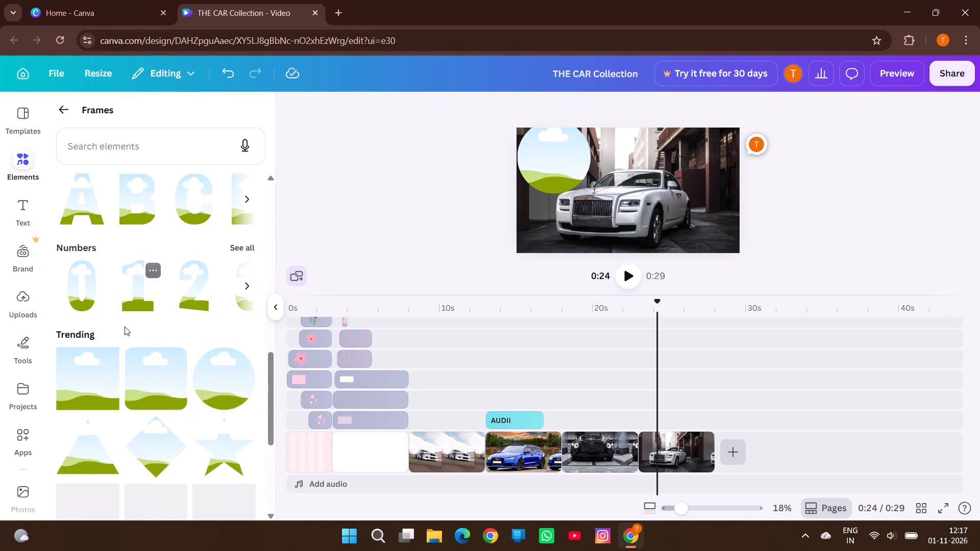
pyautogui.scroll(1, 125, 327)
pyautogui.scroll(-2, 125, 327)
pyautogui.scroll(4, 125, 327)
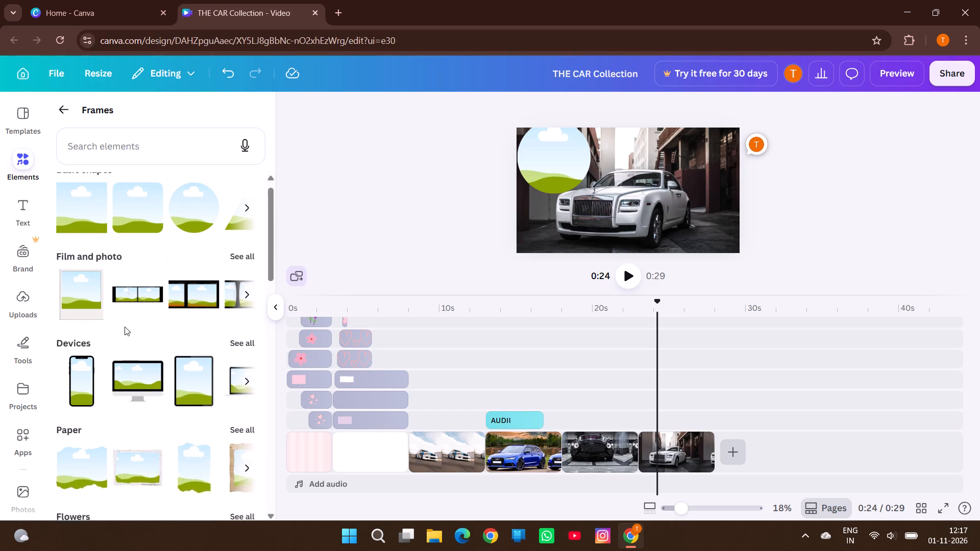
pyautogui.scroll(10, 150, 221)
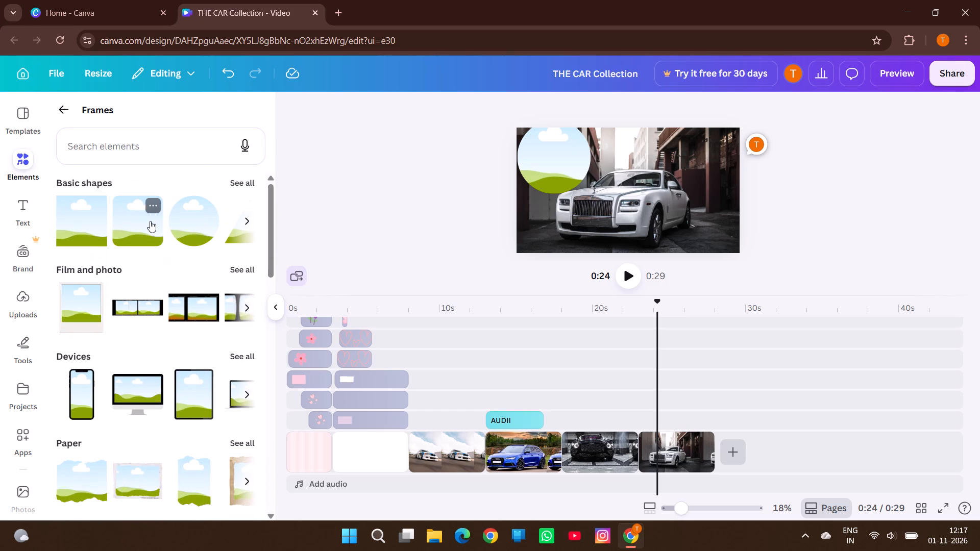
pyautogui.scroll(2, 150, 221)
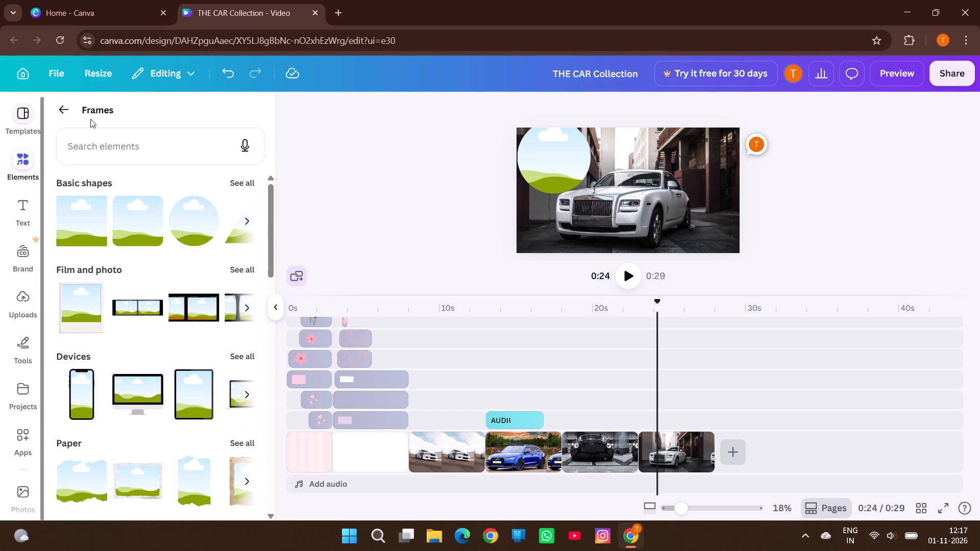
pyautogui.click(62, 109)
pyautogui.scroll(2, 134, 251)
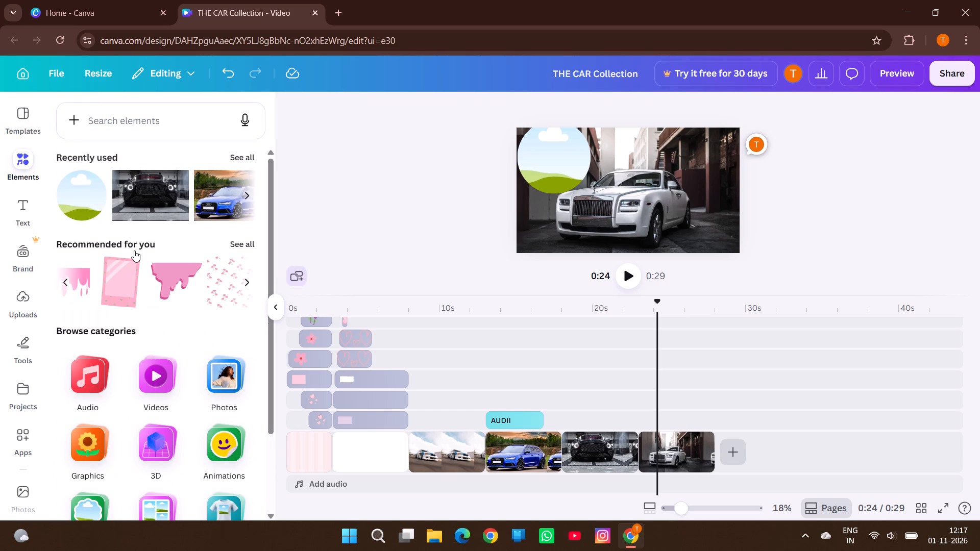
pyautogui.hscroll(-5, 166, 200)
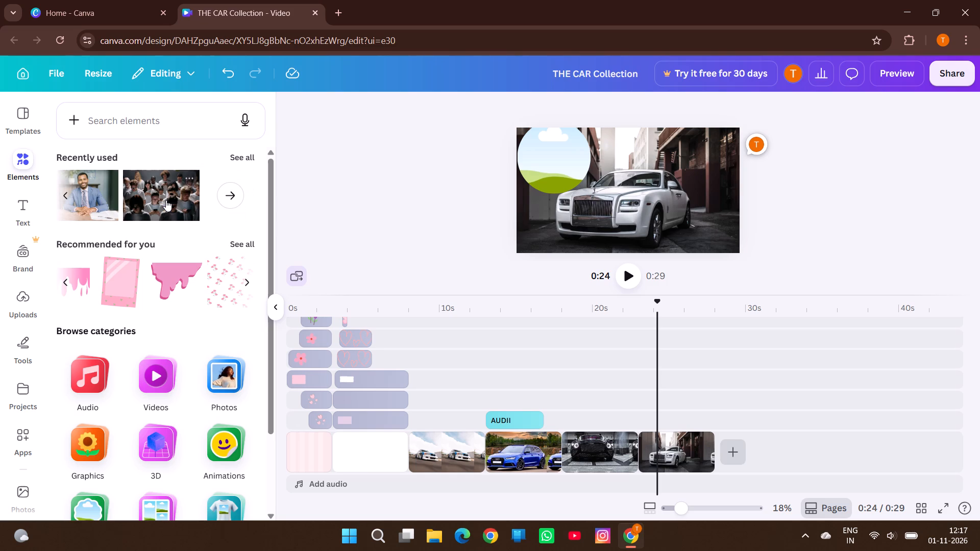
# Search the elements for "bmw" and look over the matching items.
pyautogui.click(163, 132)
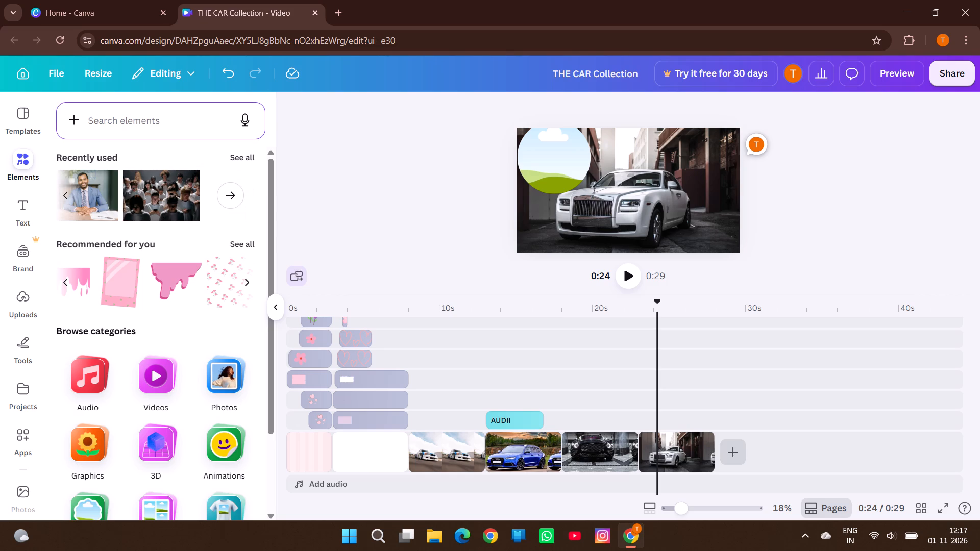
pyautogui.click(152, 111)
pyautogui.moveTo(152, 119); pyautogui.dragTo(152, 114)
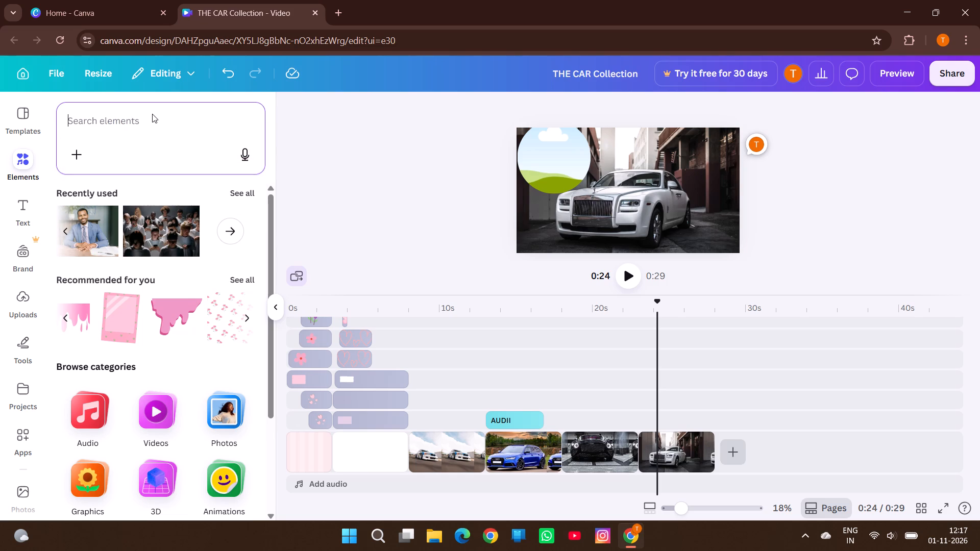
pyautogui.write('bmw')
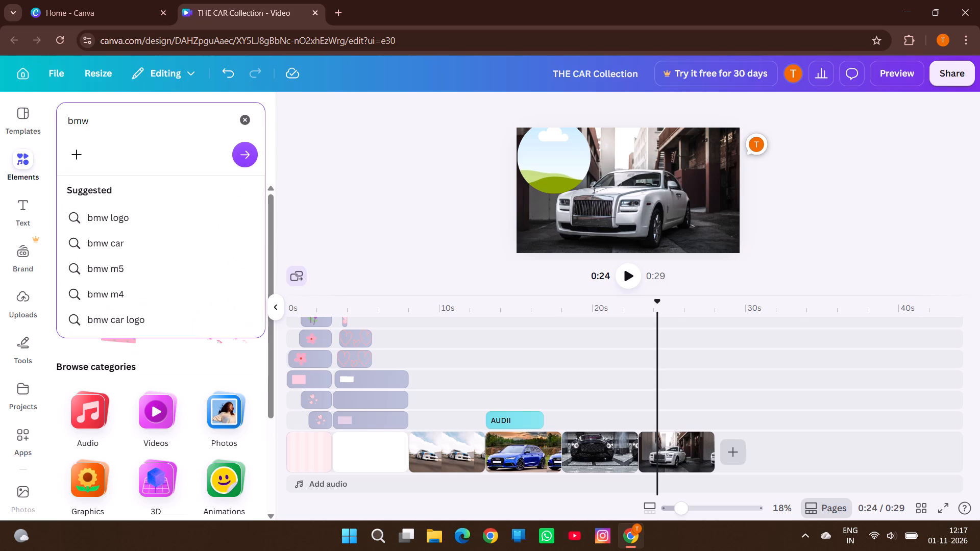
pyautogui.press('Return')
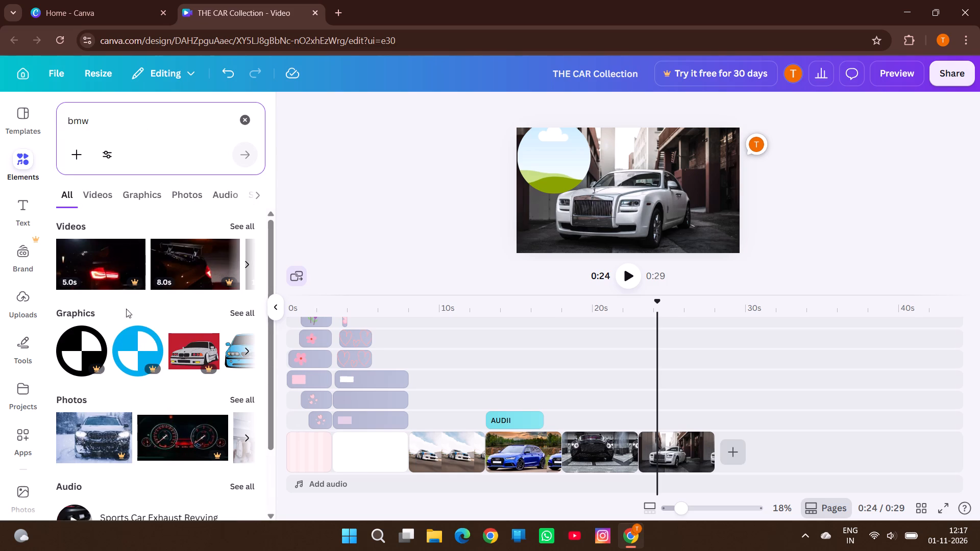
pyautogui.scroll(-2, 152, 281)
pyautogui.scroll(2, 152, 281)
# Search the elements for "bmw logo" and add the close-up BMW badge photo as a page between the Bentley and Rolls-Royce pages.
pyautogui.press('space')
pyautogui.write('logo')
pyautogui.press('Return')
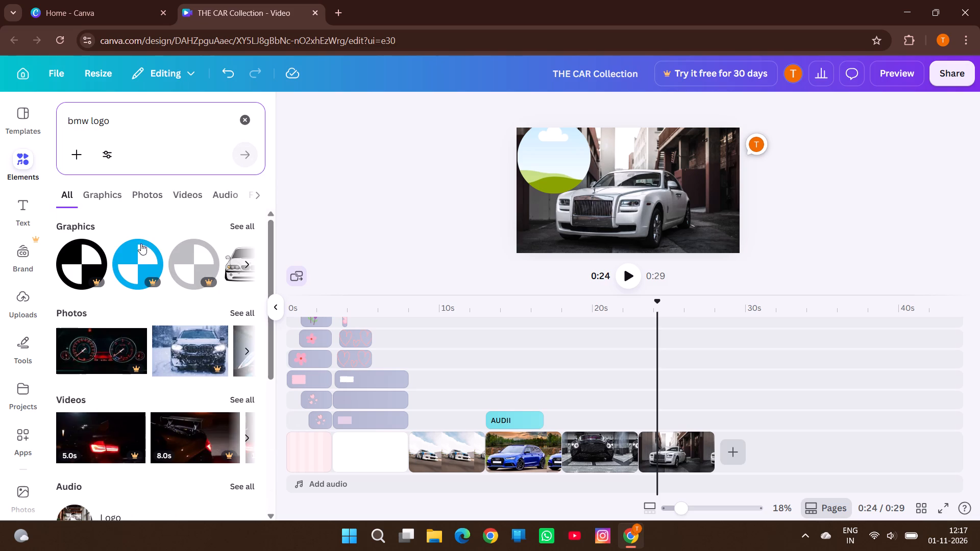
pyautogui.scroll(-6, 173, 204)
pyautogui.moveTo(166, 307); pyautogui.dragTo(202, 344)
pyautogui.hscroll(-5, 202, 344)
pyautogui.hscroll(2, 202, 344)
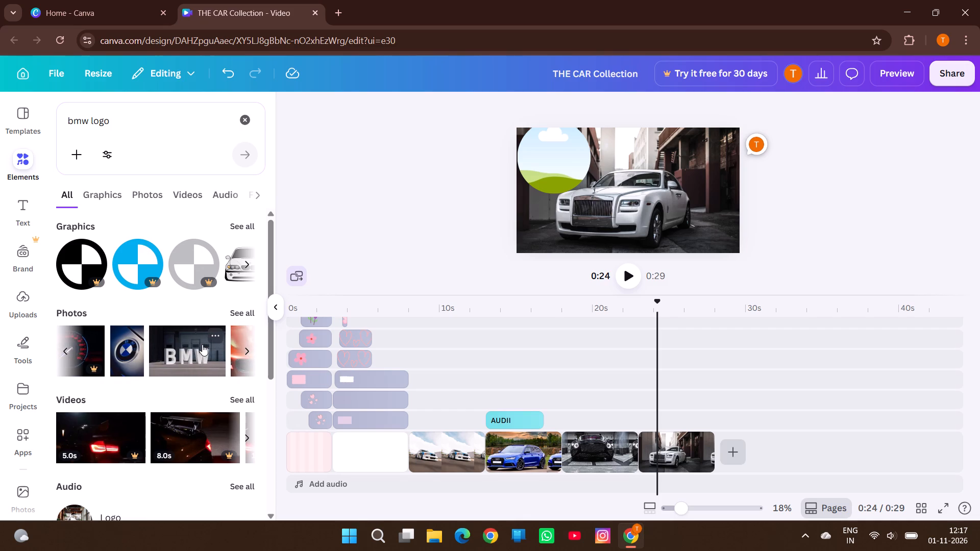
pyautogui.click(136, 345)
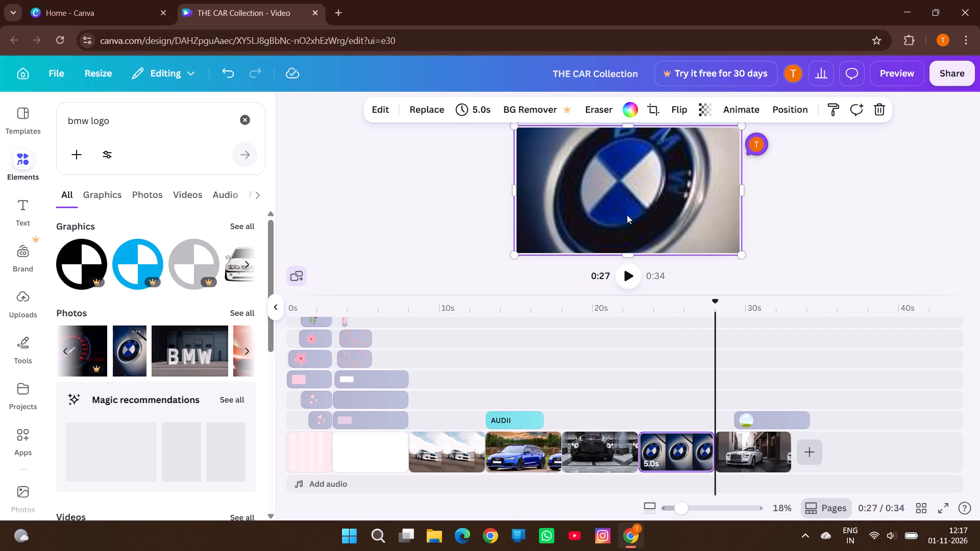
# Detach the BMW badge photo from the page background by shrinking it, and fit it into the page's upper-left corner.
pyautogui.moveTo(744, 256); pyautogui.dragTo(660, 215)
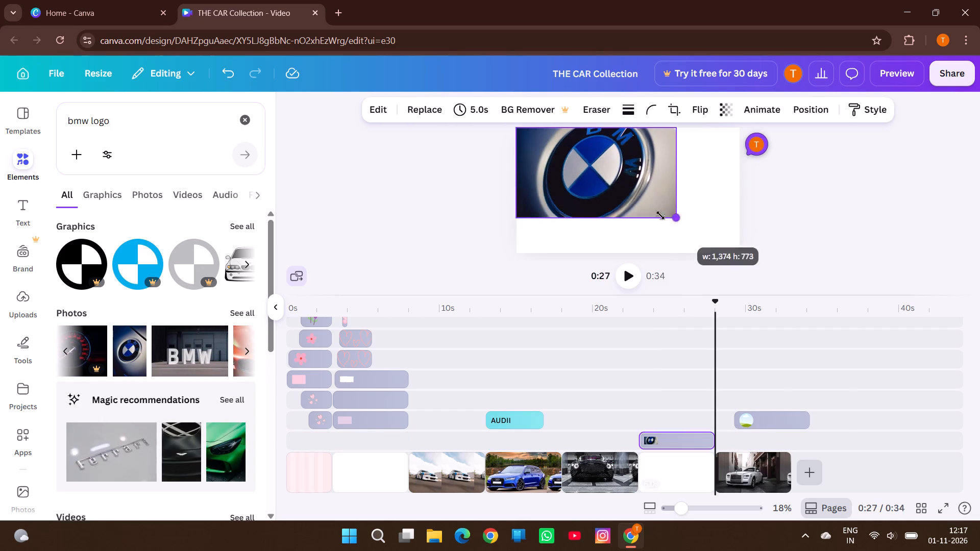
pyautogui.moveTo(660, 215); pyautogui.dragTo(594, 182)
pyautogui.moveTo(554, 144); pyautogui.dragTo(555, 141)
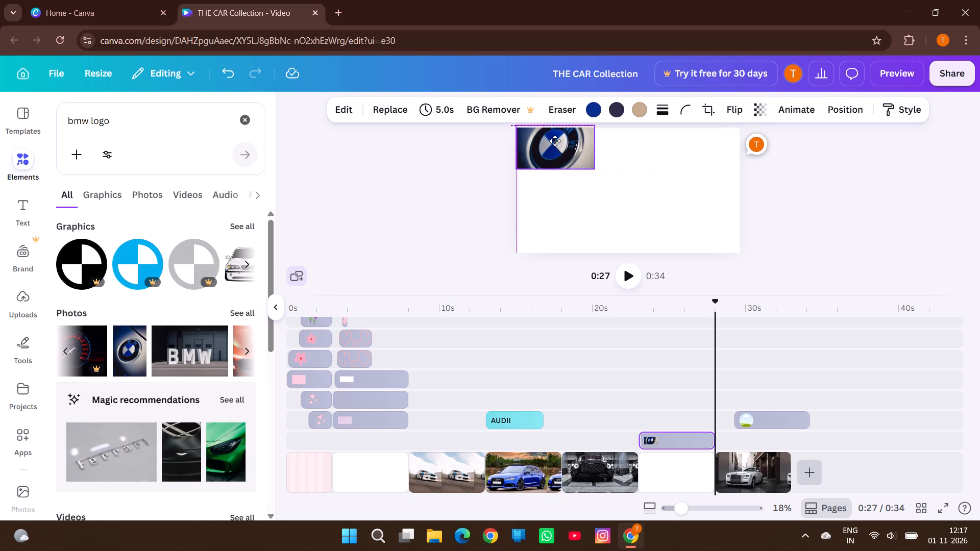
pyautogui.moveTo(555, 141); pyautogui.dragTo(554, 151)
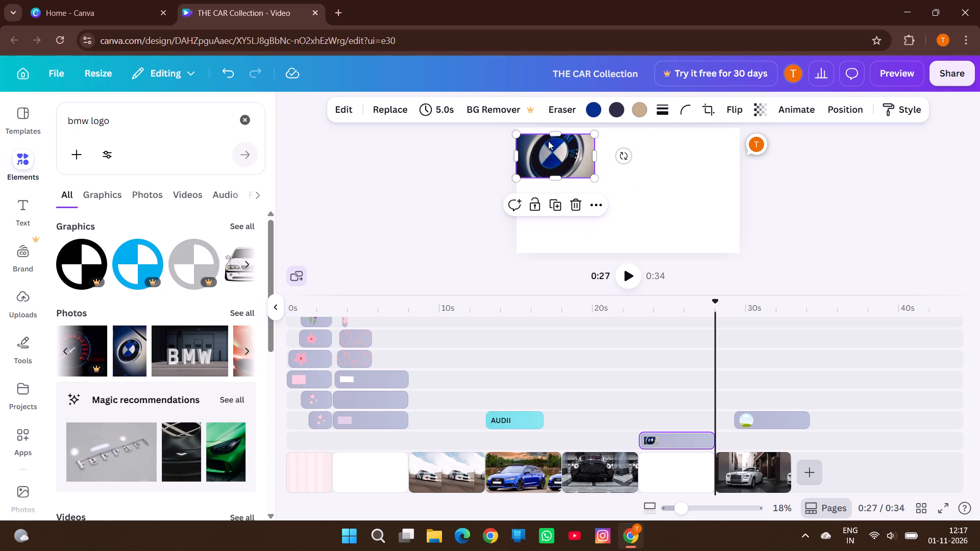
pyautogui.moveTo(552, 134); pyautogui.dragTo(553, 128)
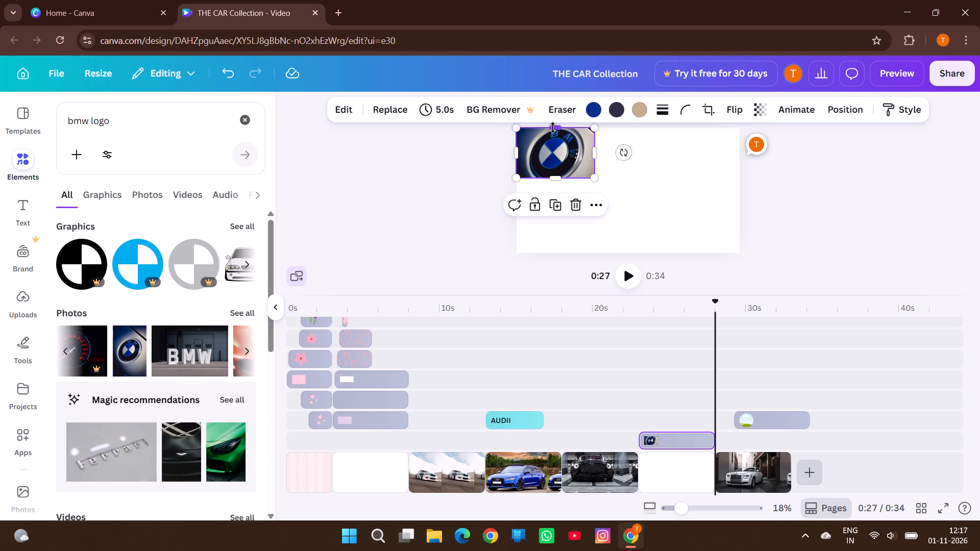
pyautogui.moveTo(596, 176); pyautogui.dragTo(589, 176)
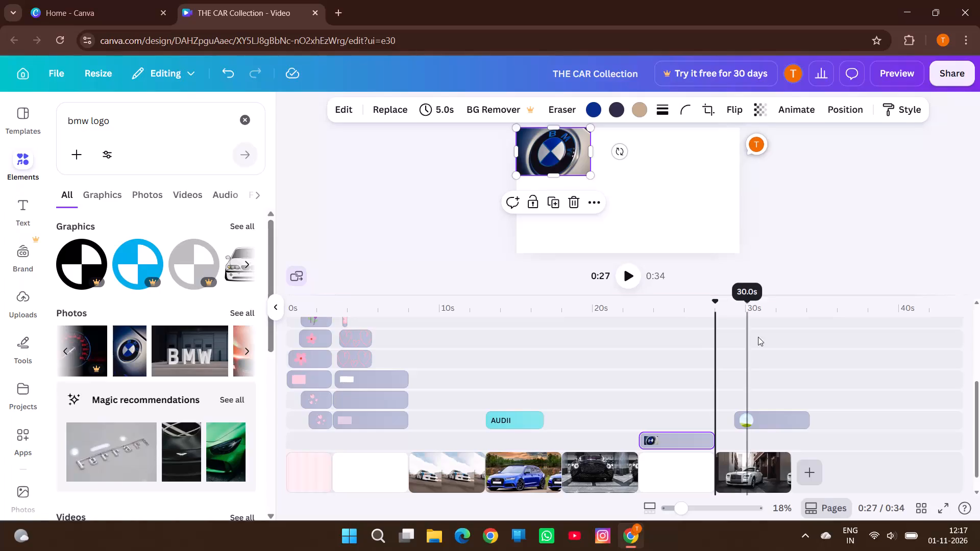
# Extend the circular frame's timing back to the start of the Rolls-Royce page, for a duration of 6.2 s.
pyautogui.click(748, 425)
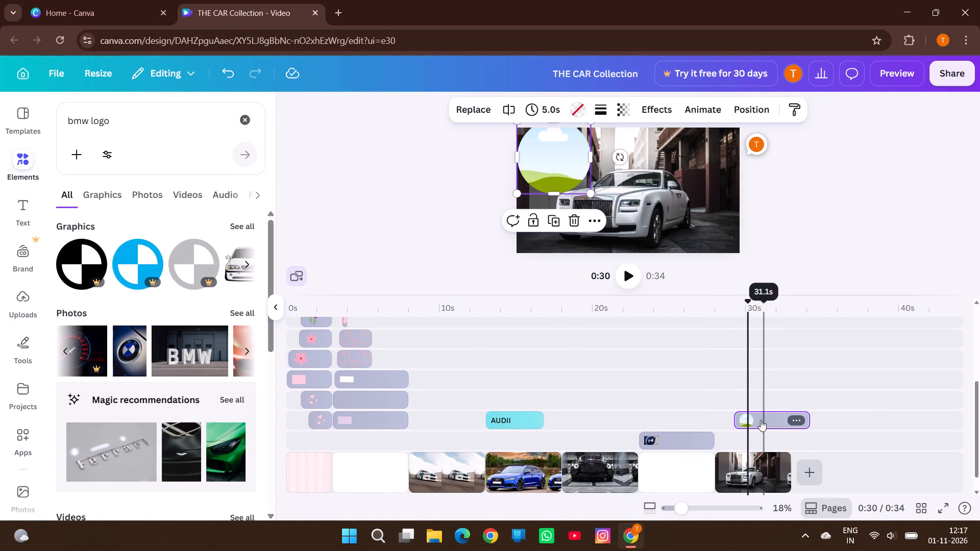
pyautogui.moveTo(738, 420); pyautogui.dragTo(718, 422)
pyautogui.hscroll(-1, 715, 424)
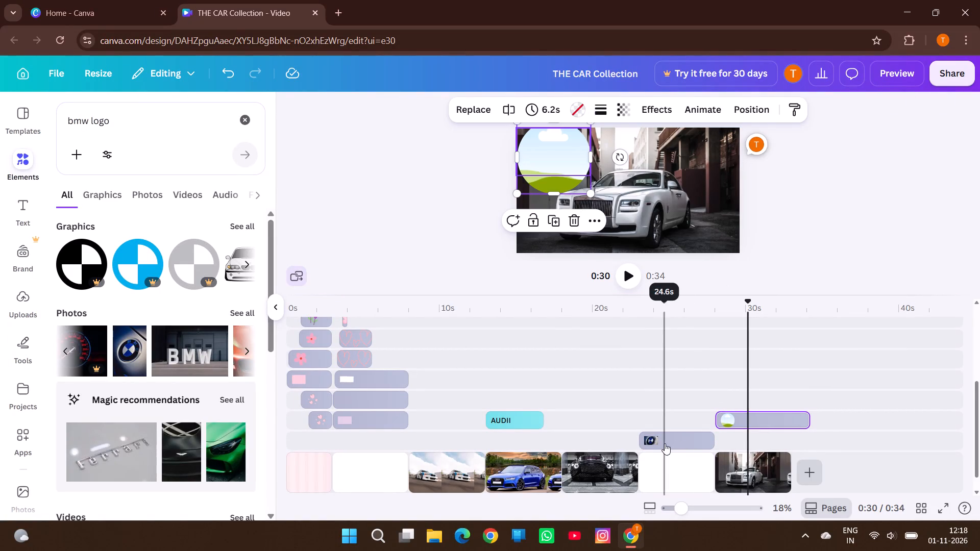
# Shift the BMW badge photo's timing from the blank page onto the Rolls-Royce page, with a duration of 2.3 s.
pyautogui.hscroll(-1, 665, 443)
pyautogui.moveTo(650, 439); pyautogui.dragTo(674, 436)
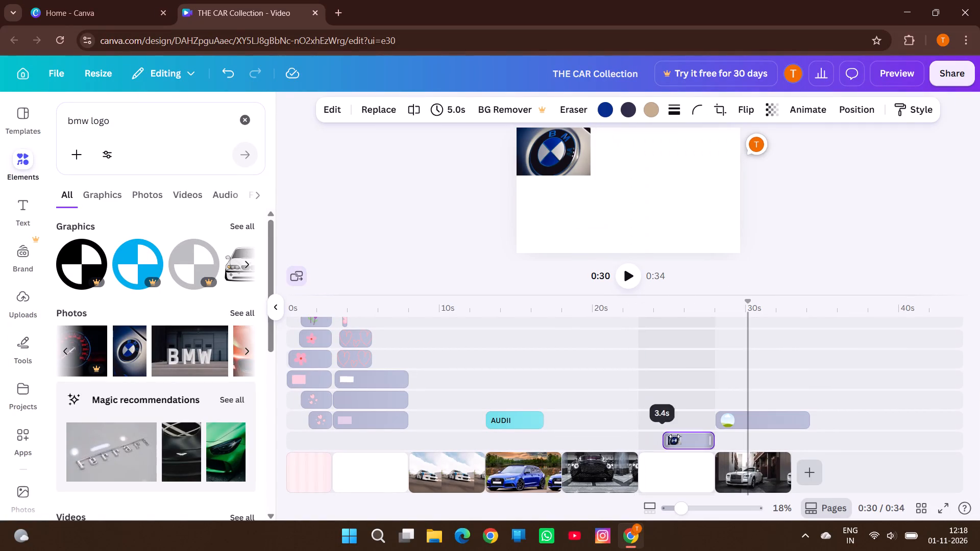
pyautogui.moveTo(674, 436); pyautogui.dragTo(795, 437)
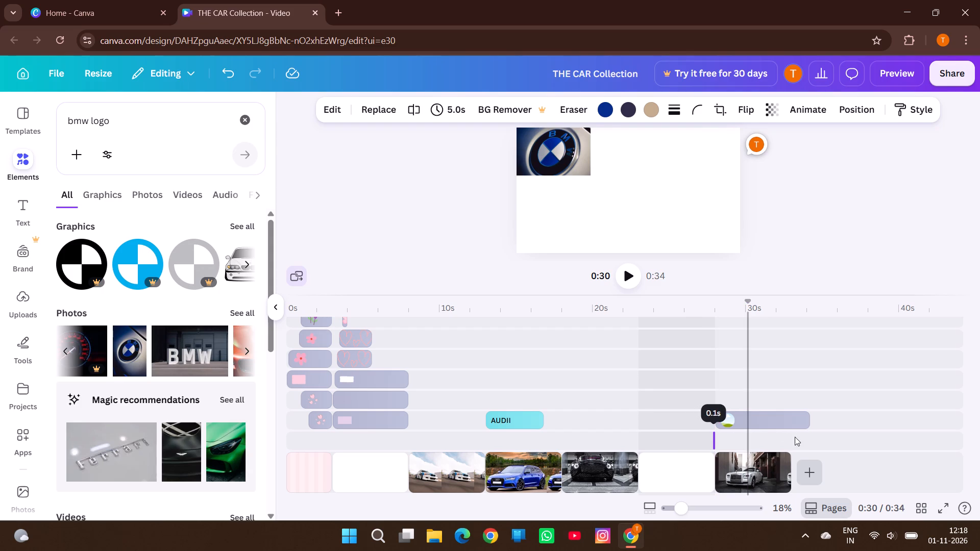
pyautogui.click(713, 437)
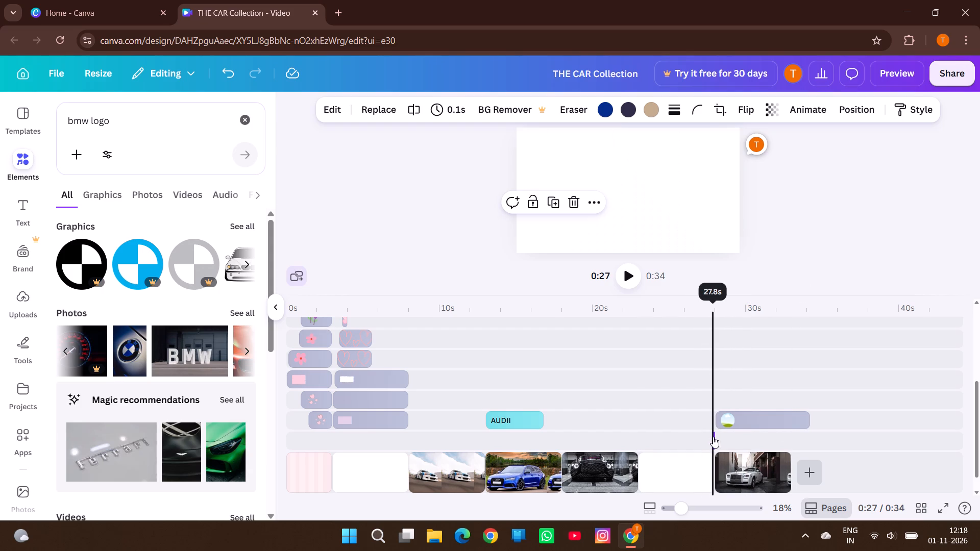
pyautogui.moveTo(713, 437); pyautogui.dragTo(723, 447)
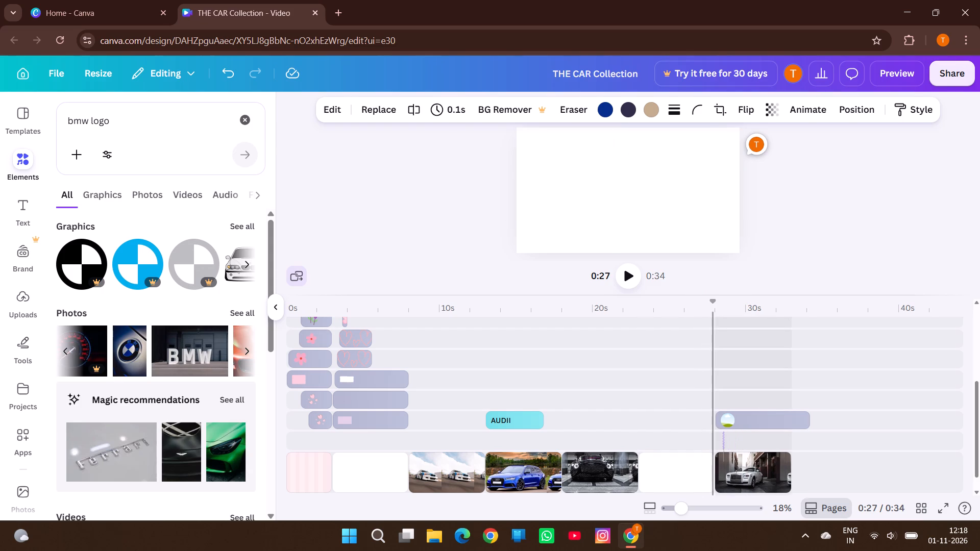
pyautogui.moveTo(723, 447); pyautogui.dragTo(726, 445)
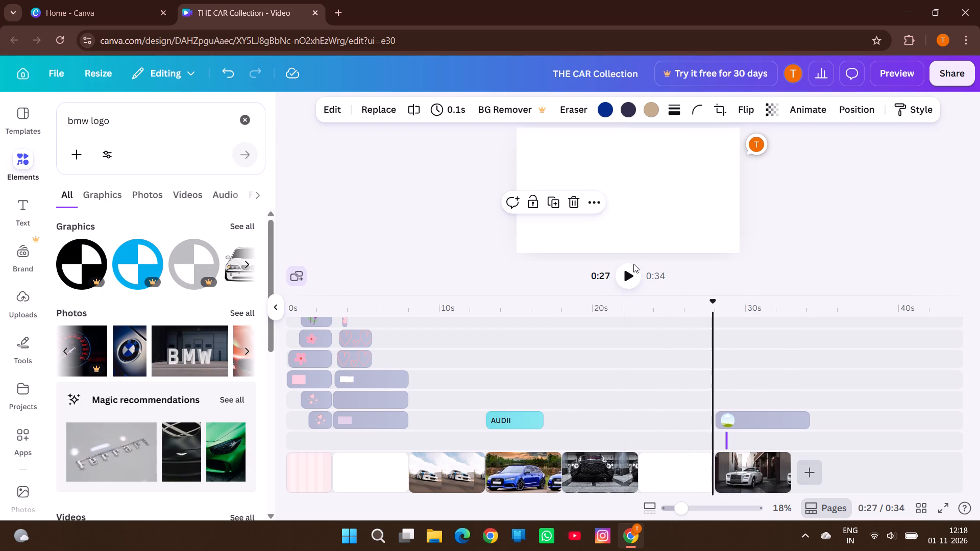
pyautogui.click(629, 272)
pyautogui.click(629, 272)
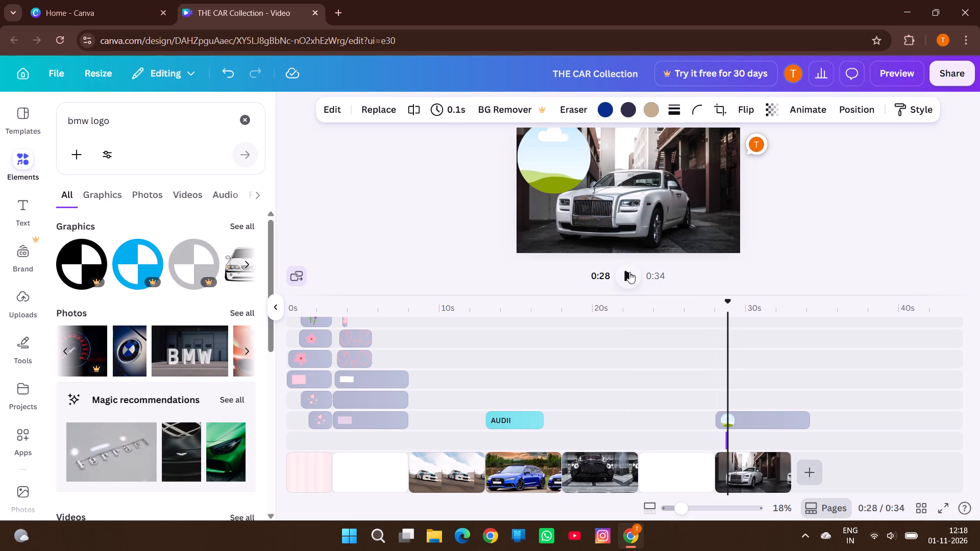
pyautogui.click(727, 436)
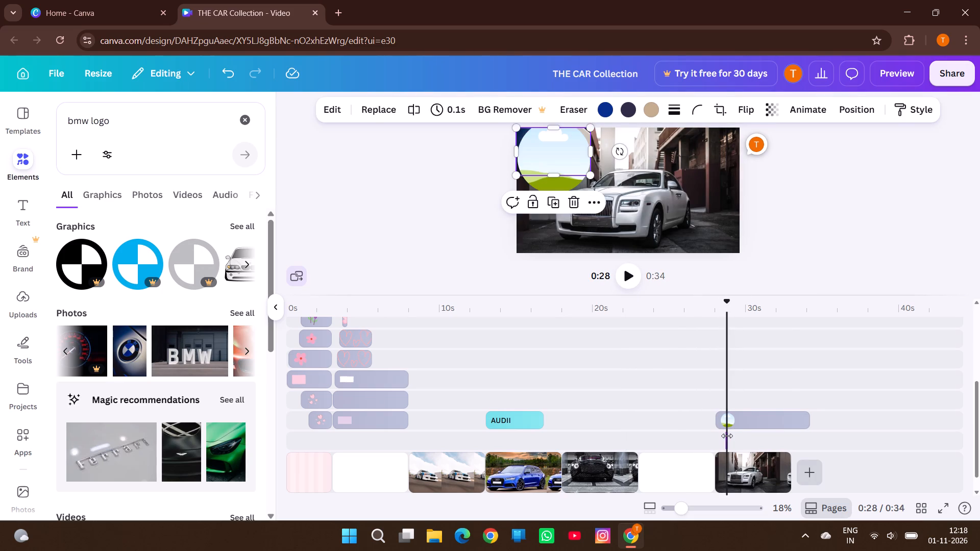
pyautogui.moveTo(727, 436); pyautogui.dragTo(761, 438)
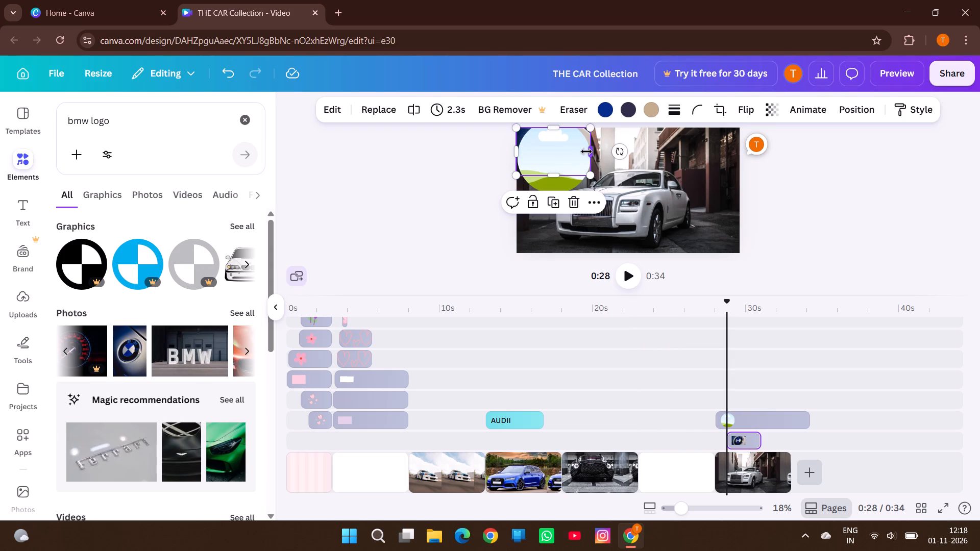
# Place the BMW badge photo inside the circular frame in the Rolls-Royce page's upper-left corner.
pyautogui.moveTo(588, 151); pyautogui.dragTo(612, 170)
pyautogui.moveTo(603, 160); pyautogui.dragTo(599, 172)
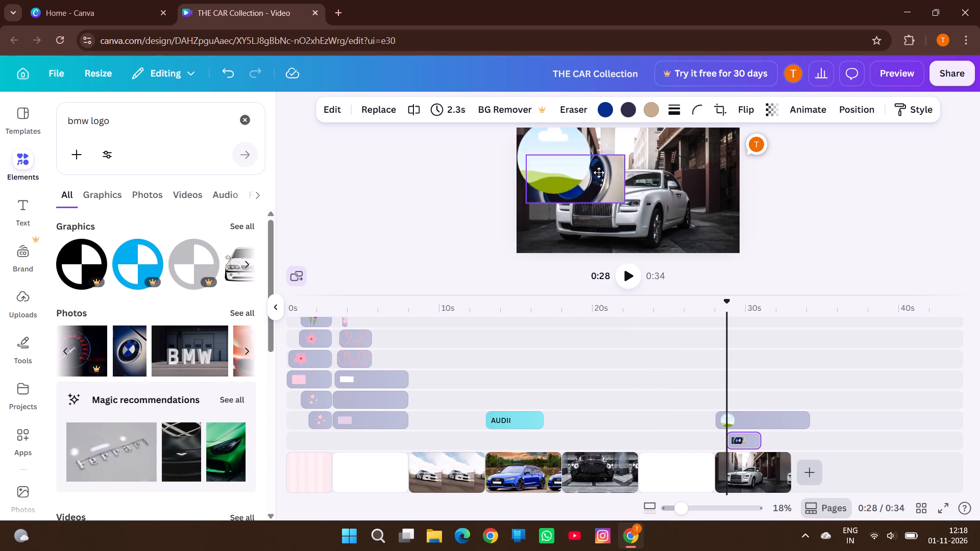
pyautogui.moveTo(599, 172); pyautogui.dragTo(572, 176)
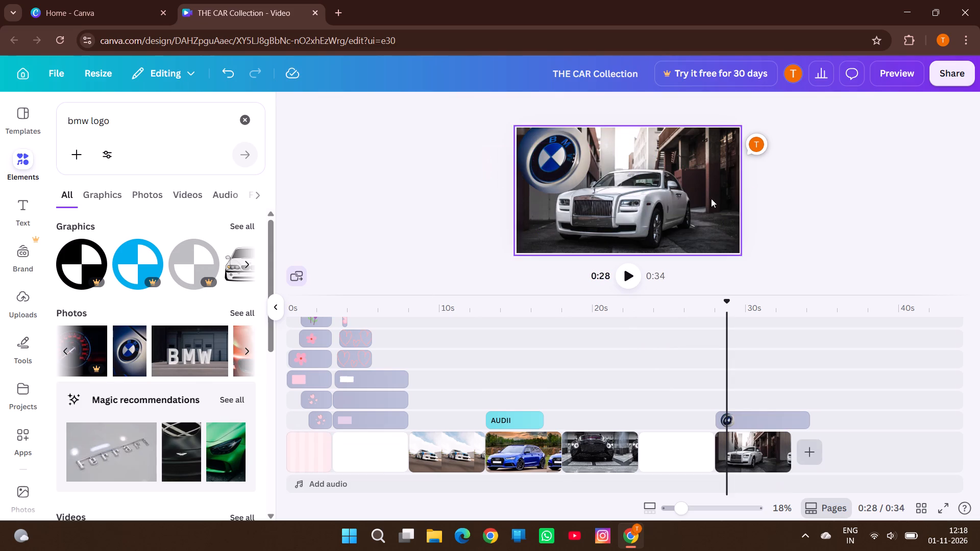
pyautogui.click(772, 213)
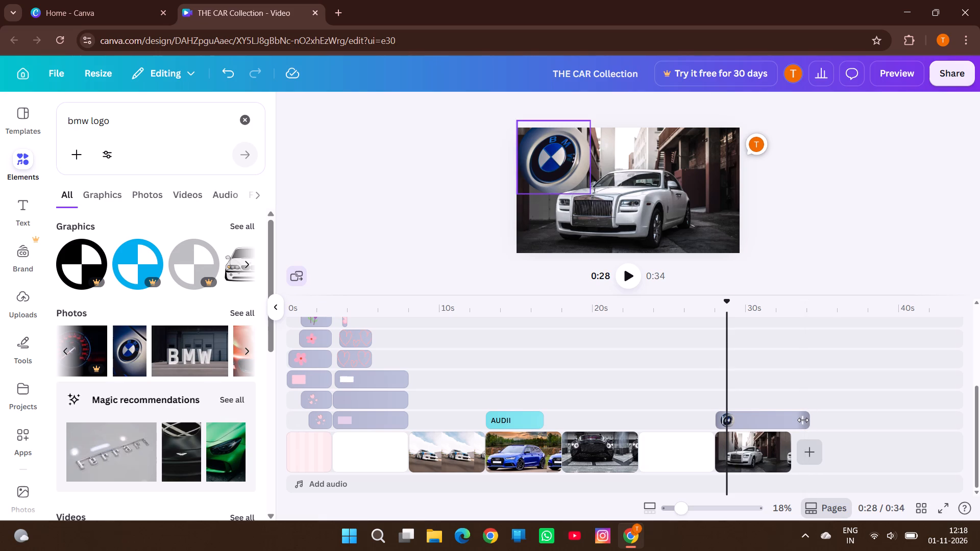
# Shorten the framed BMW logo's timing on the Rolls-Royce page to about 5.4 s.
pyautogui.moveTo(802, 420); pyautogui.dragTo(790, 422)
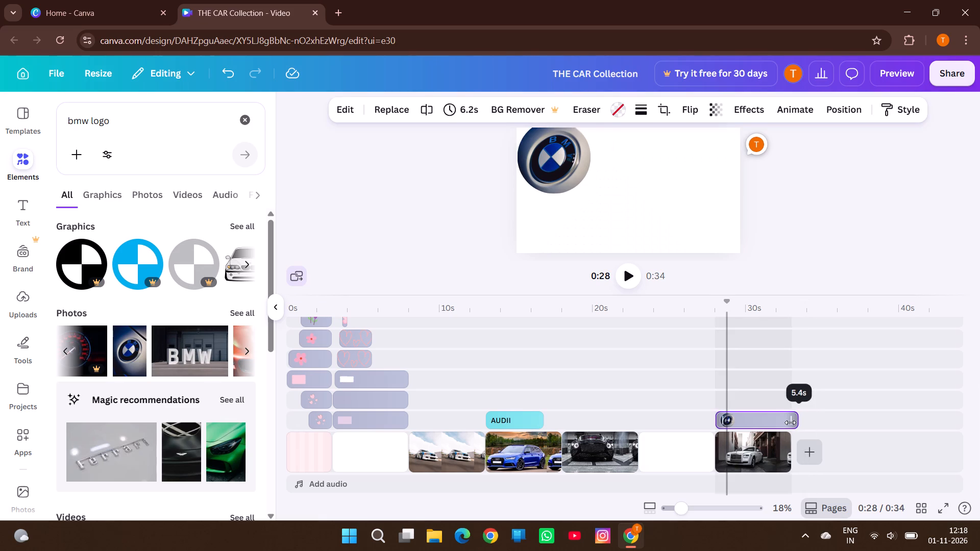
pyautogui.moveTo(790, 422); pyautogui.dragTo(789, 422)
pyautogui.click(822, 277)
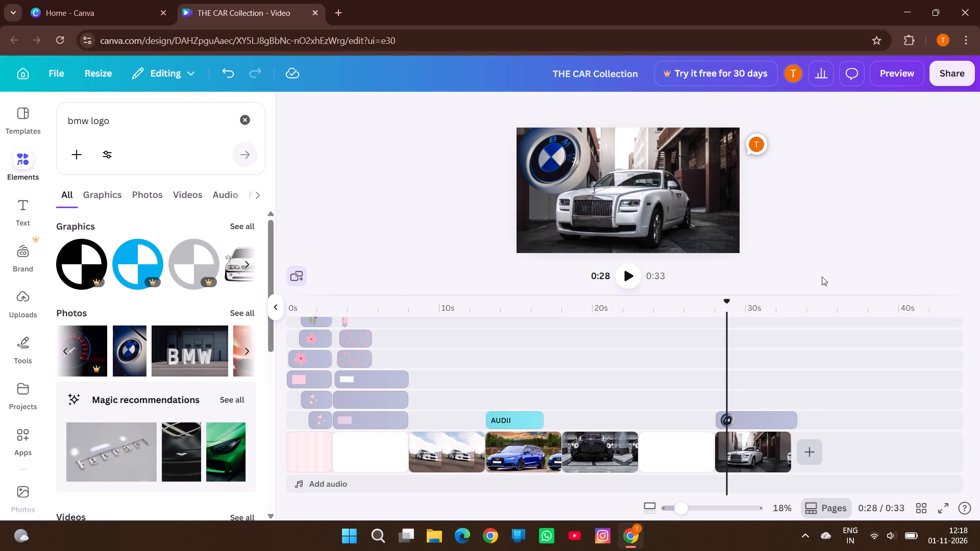
# Delete the blank page between the Bentley and Rolls-Royce pages.
pyautogui.hscroll(1, 691, 407)
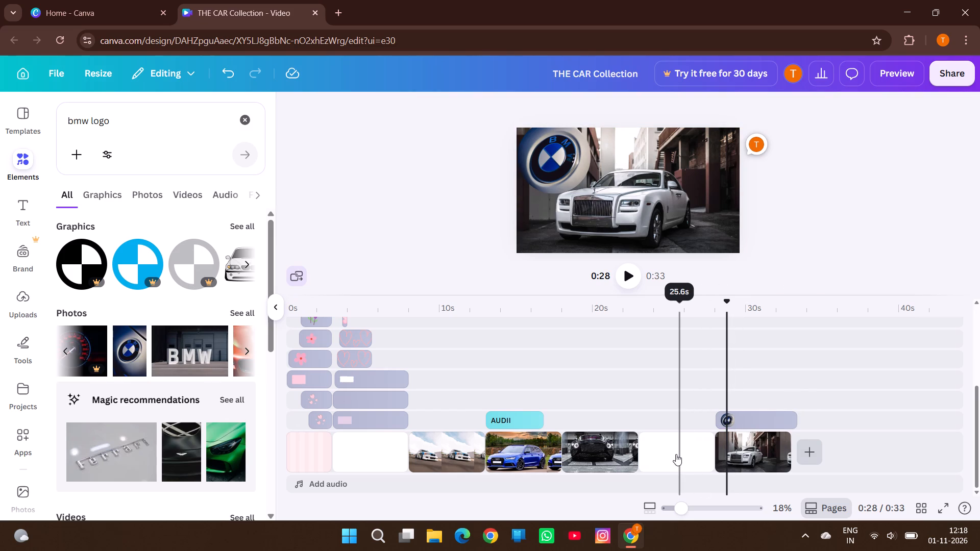
pyautogui.rightClick(676, 455)
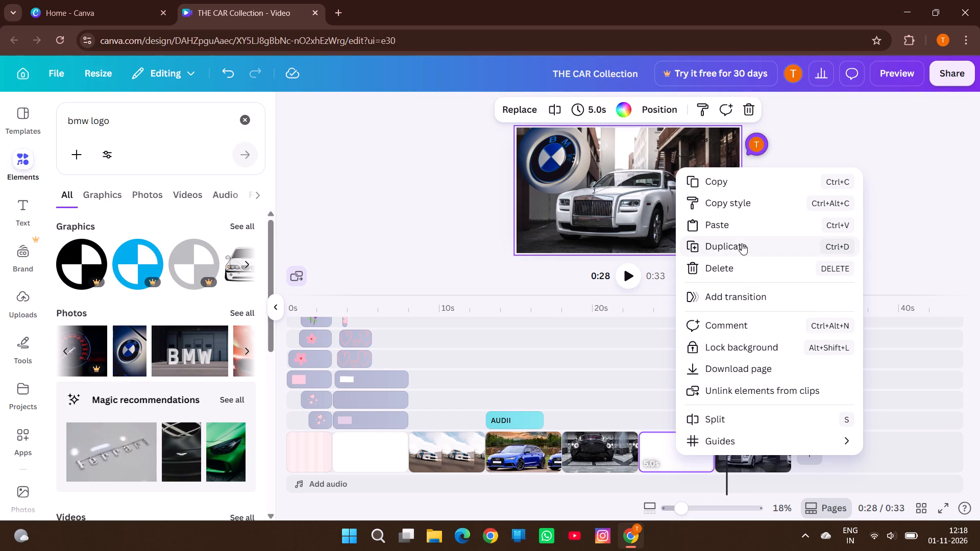
pyautogui.click(731, 265)
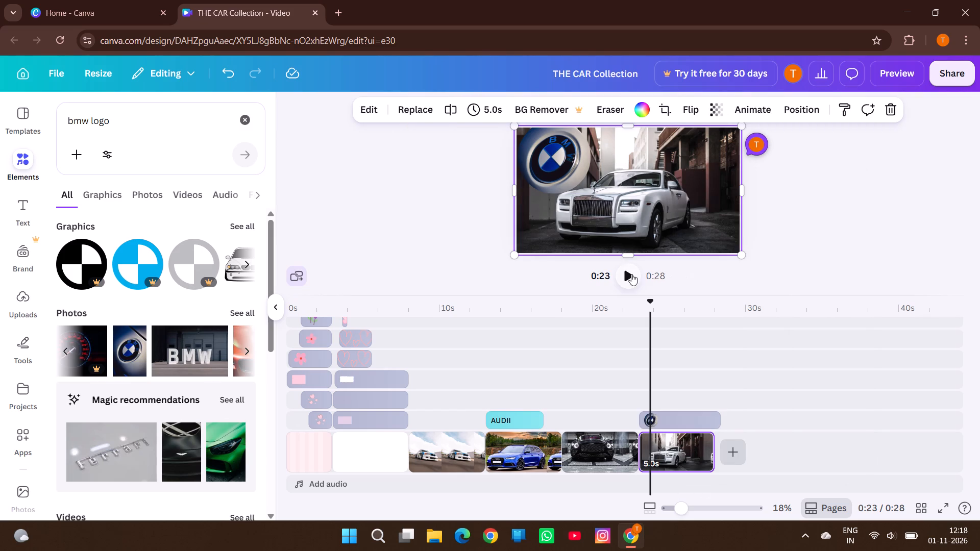
# Preview the Rolls-Royce page and trim the framed BMW logo's timing to the page's end, for a duration of 5.0 s.
pyautogui.click(623, 269)
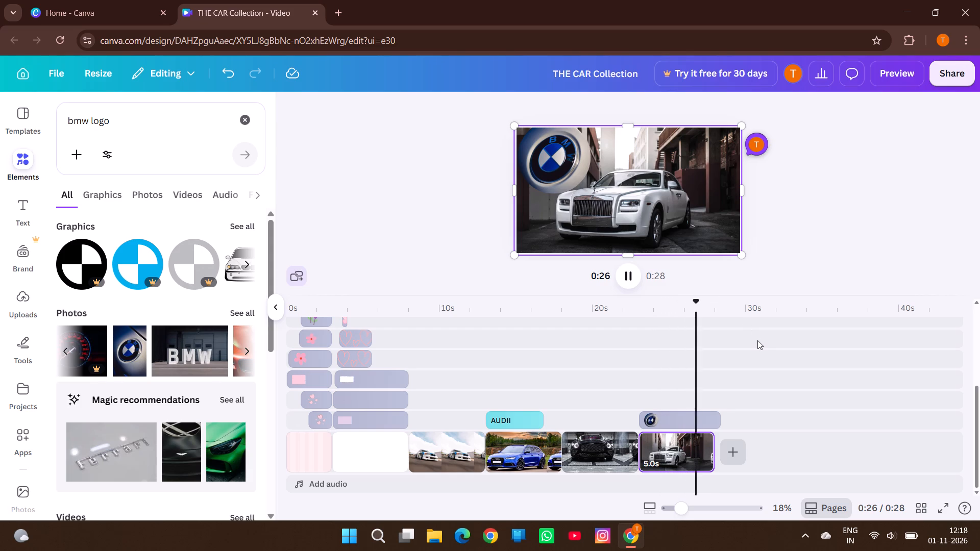
pyautogui.hscroll(1, 757, 340)
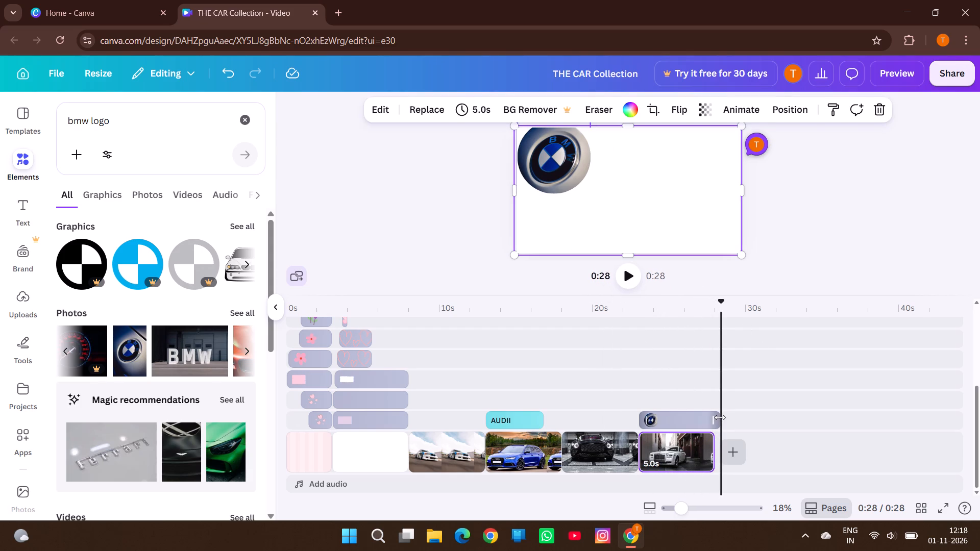
pyautogui.moveTo(720, 417); pyautogui.dragTo(710, 427)
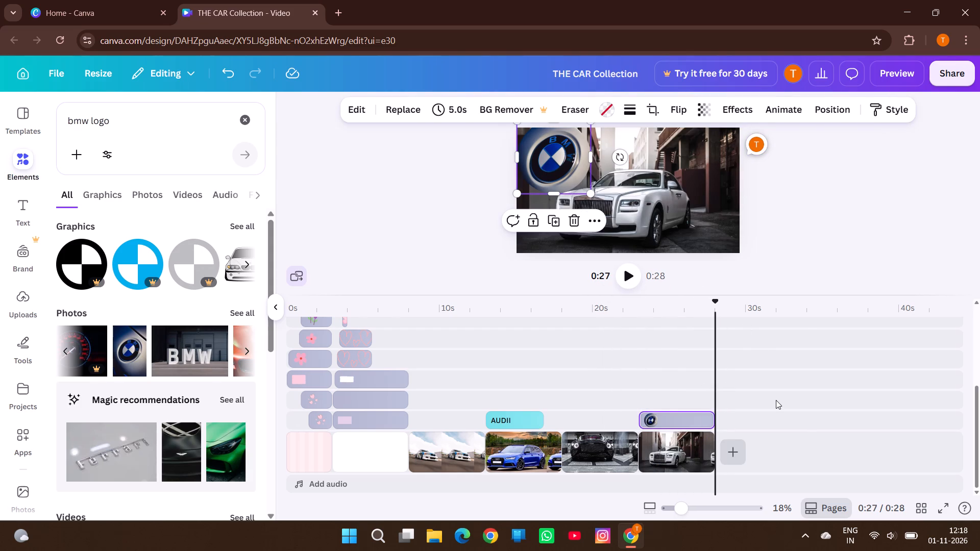
pyautogui.click(776, 400)
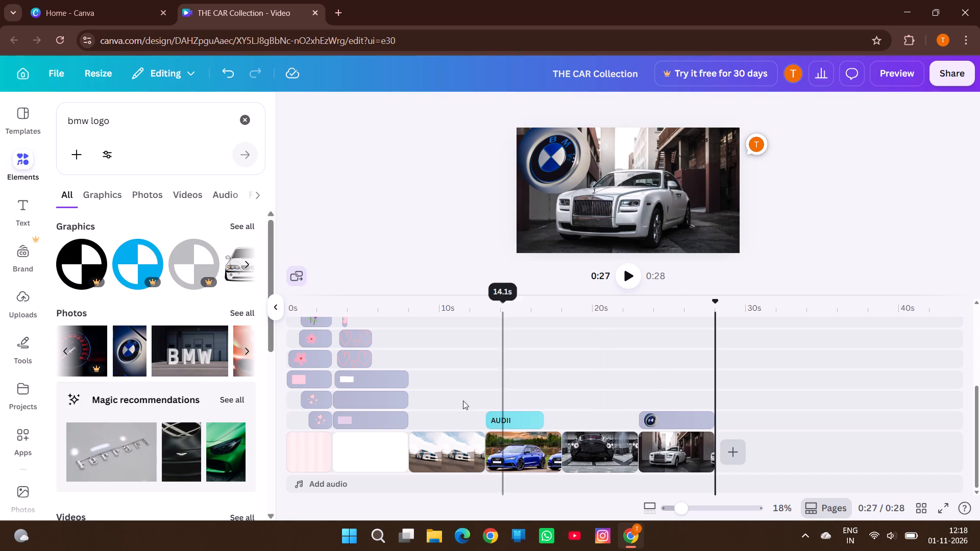
# Play the video from the Bentley page to the end to check the captions and framed logo.
pyautogui.click(580, 391)
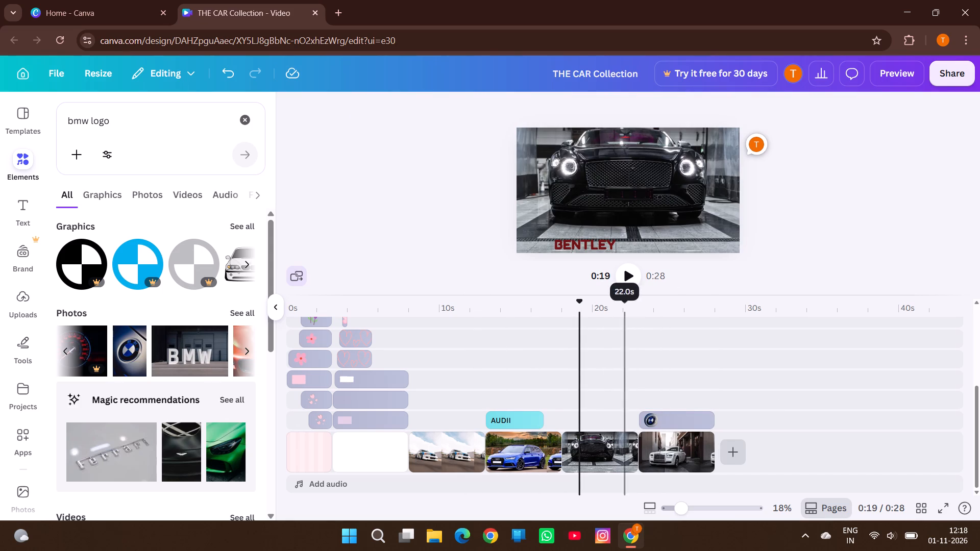
pyautogui.click(626, 286)
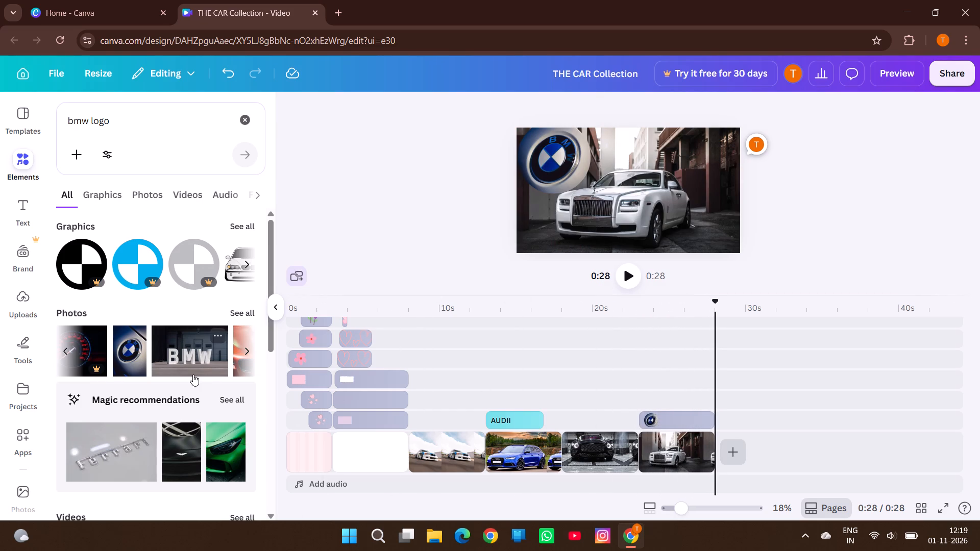
# Search the elements for "ferrari" and add the silver-white Ferrari photo as a new page after the Rolls-Royce page.
pyautogui.hscroll(-2, 188, 436)
pyautogui.scroll(-1, 215, 436)
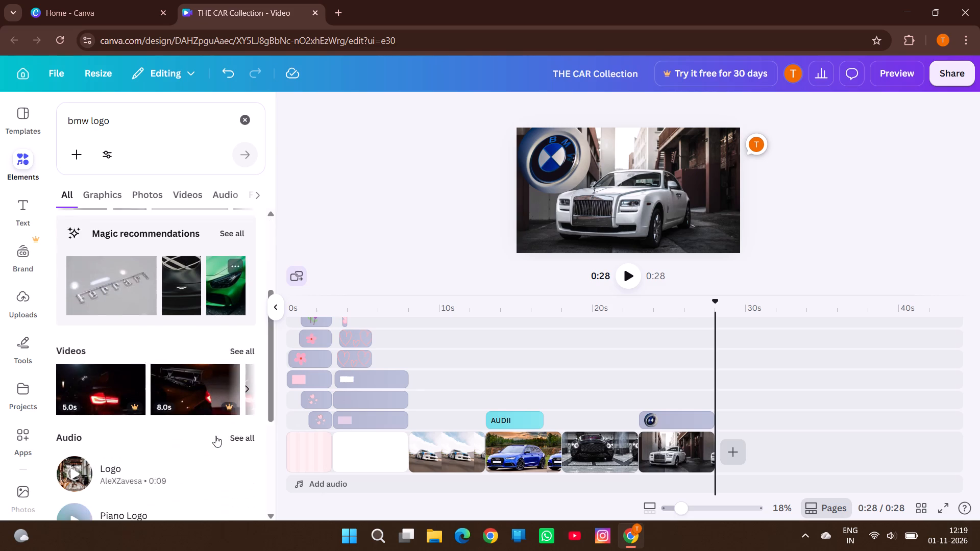
pyautogui.scroll(-1, 215, 436)
pyautogui.click(152, 119)
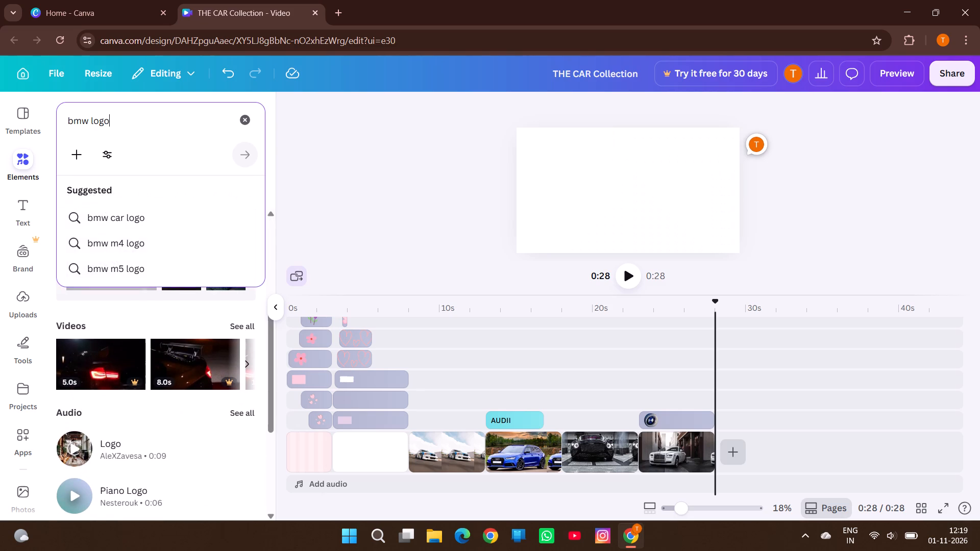
pyautogui.press('BackSpace')
pyautogui.press('BackSpace')
pyautogui.press('BackSpace')
pyautogui.press('BackSpace')
pyautogui.press('BackSpace')
pyautogui.press('BackSpace')
pyautogui.press('BackSpace')
pyautogui.press('BackSpace')
pyautogui.press('BackSpace')
pyautogui.press('BackSpace')
pyautogui.press('BackSpace')
pyautogui.press('BackSpace')
pyautogui.write('ferrari')
pyautogui.press('Return')
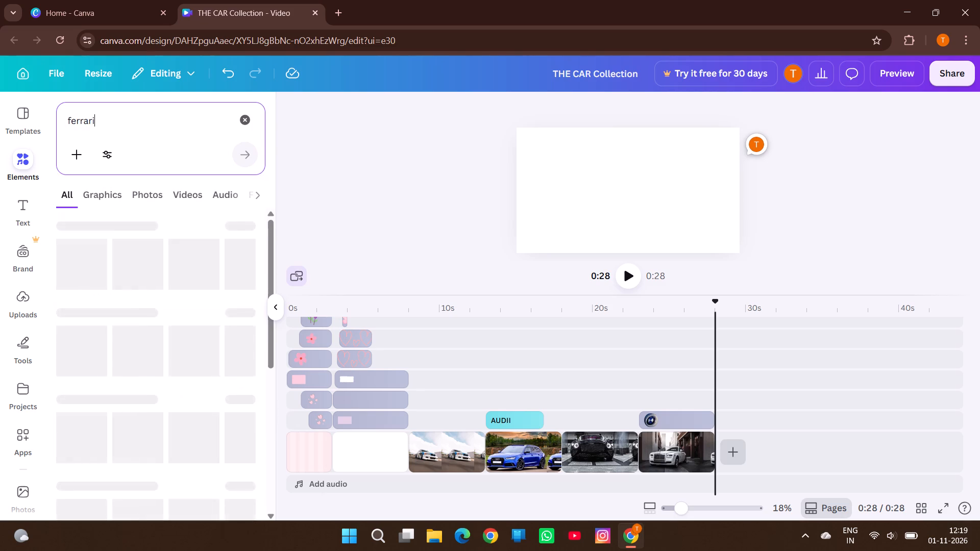
pyautogui.scroll(-1, 167, 248)
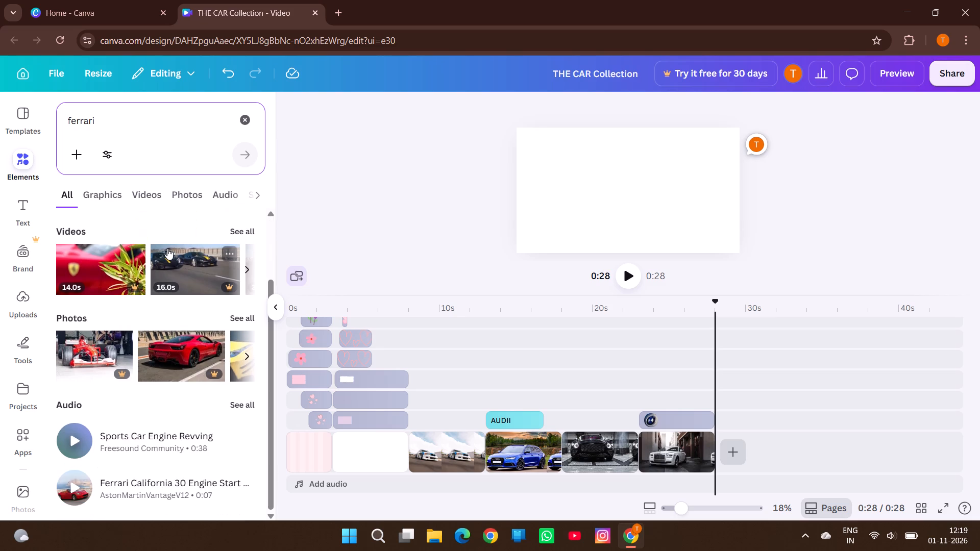
pyautogui.scroll(-1, 167, 248)
pyautogui.scroll(2, 167, 248)
pyautogui.click(104, 189)
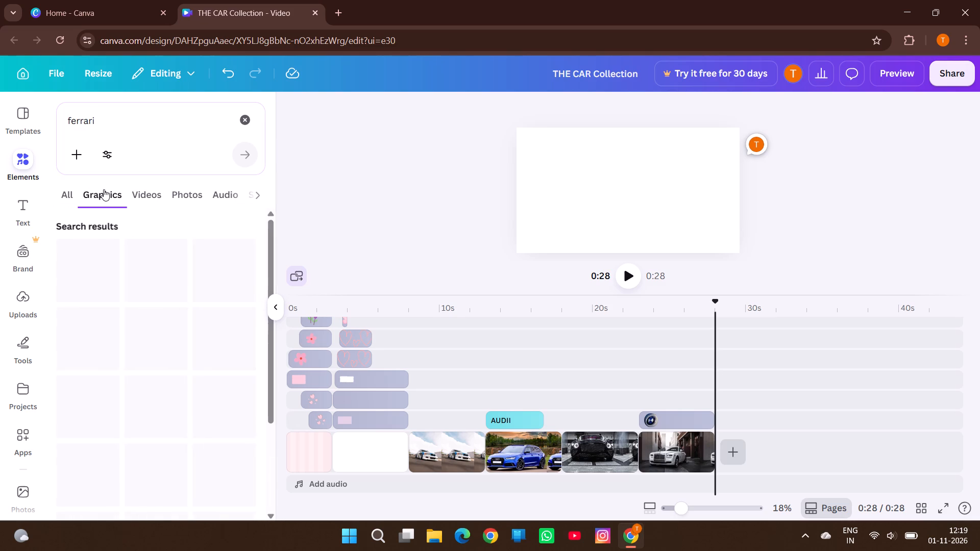
pyautogui.click(144, 193)
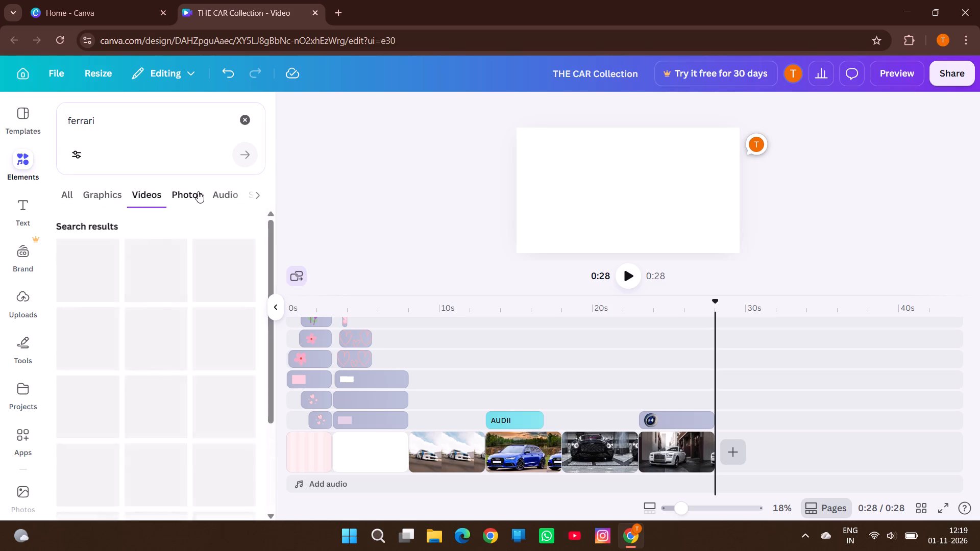
pyautogui.click(198, 191)
pyautogui.scroll(-3, 170, 284)
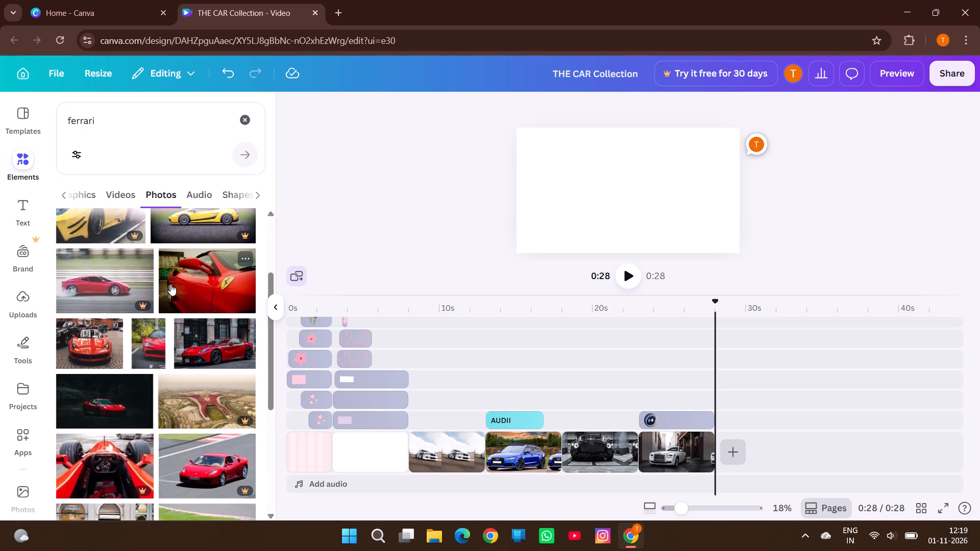
pyautogui.scroll(-1, 170, 284)
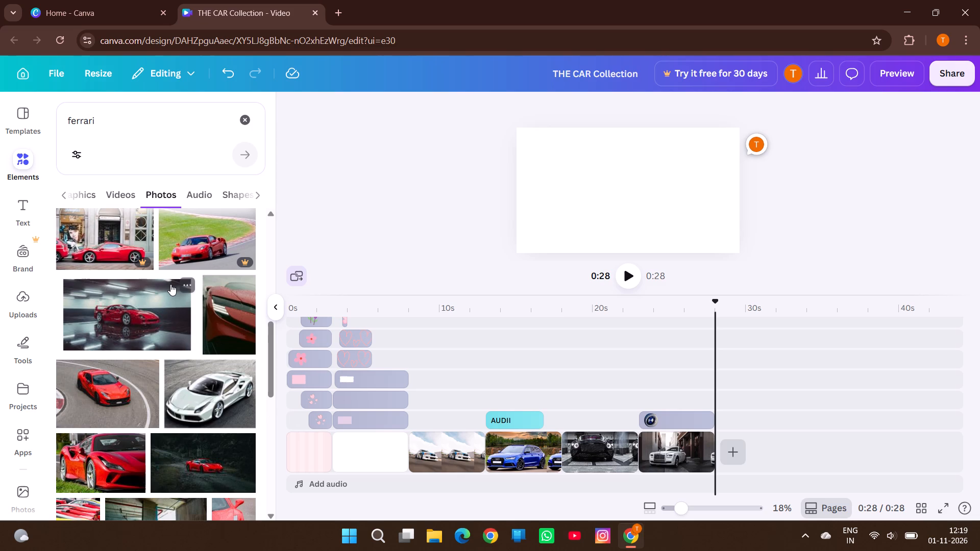
pyautogui.scroll(-2, 170, 284)
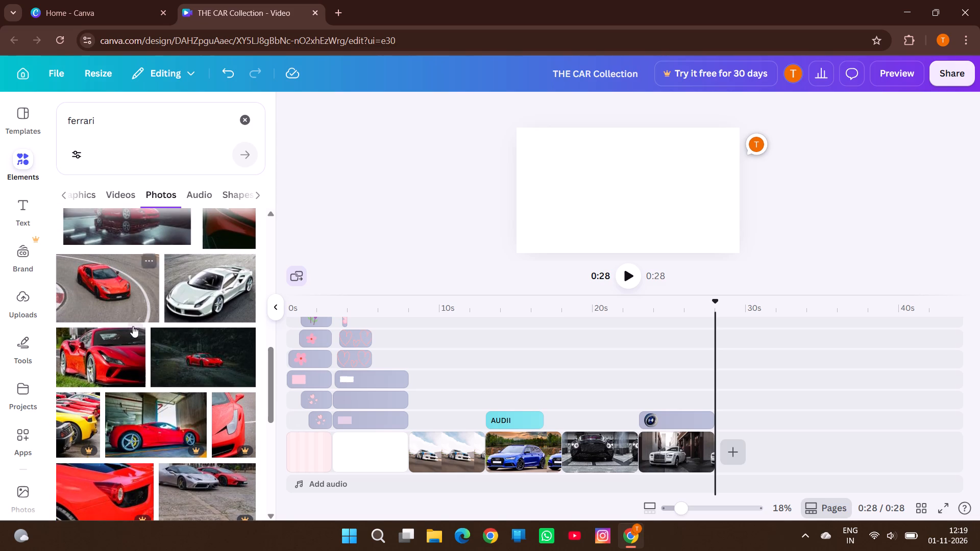
pyautogui.click(190, 288)
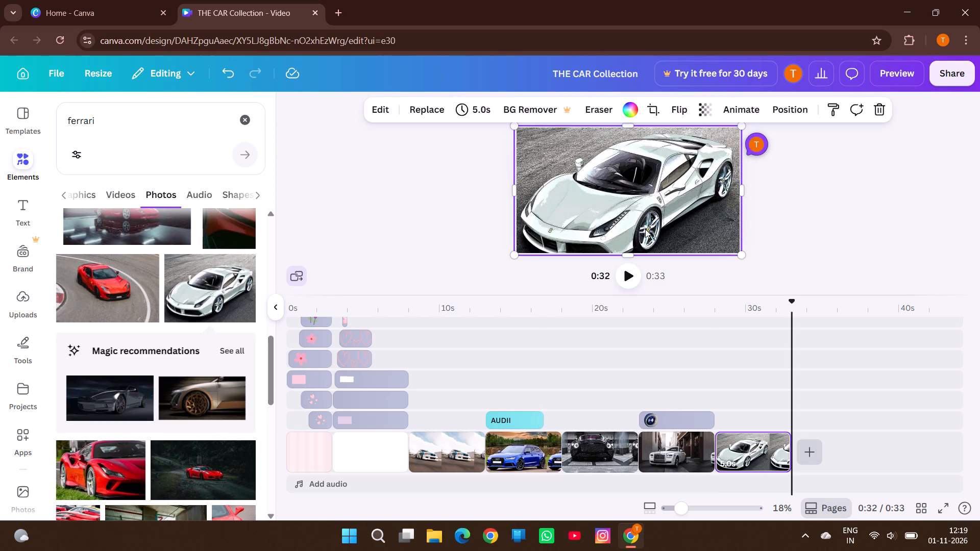
# Go to the start of the Ferrari page and look through the "ferrari" element results across the different categories.
pyautogui.click(718, 421)
pyautogui.click(718, 421)
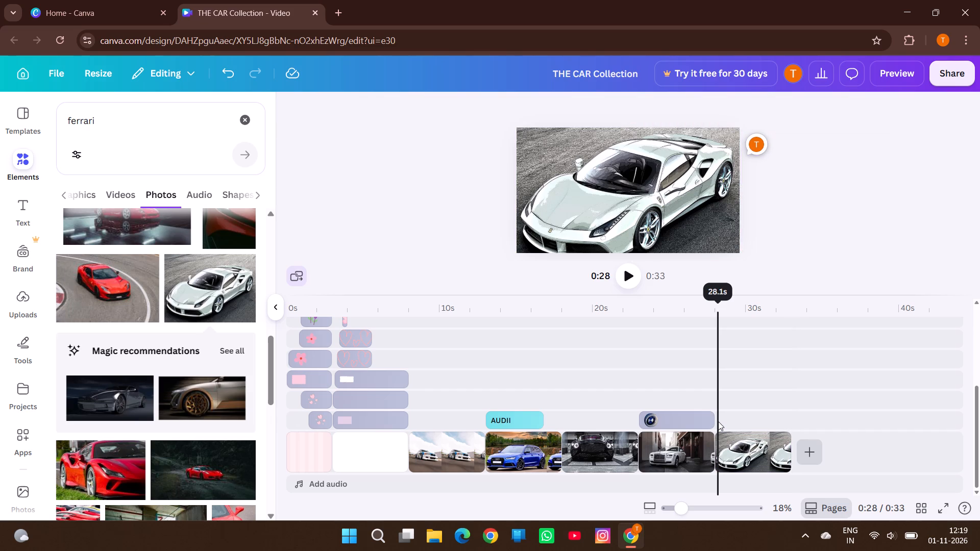
pyautogui.click(724, 438)
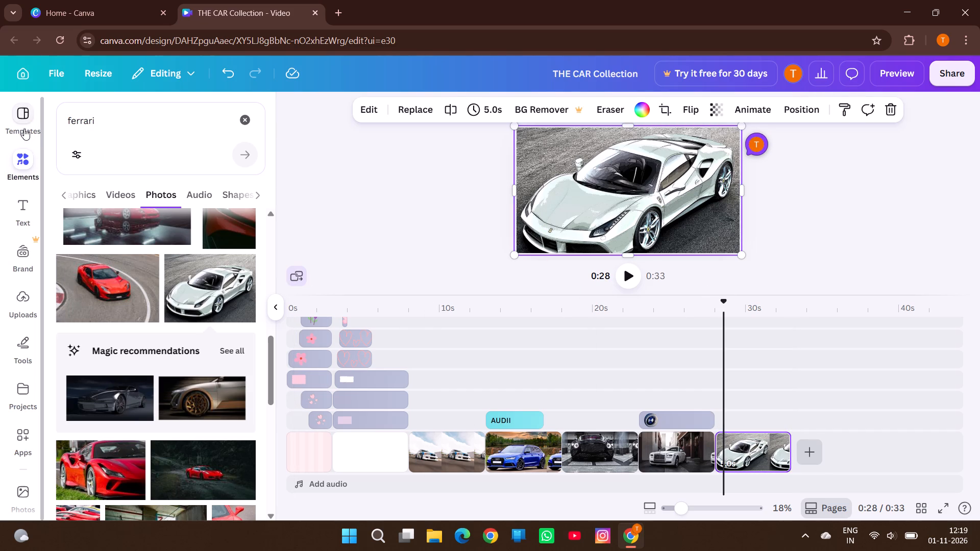
pyautogui.click(17, 160)
pyautogui.click(17, 160)
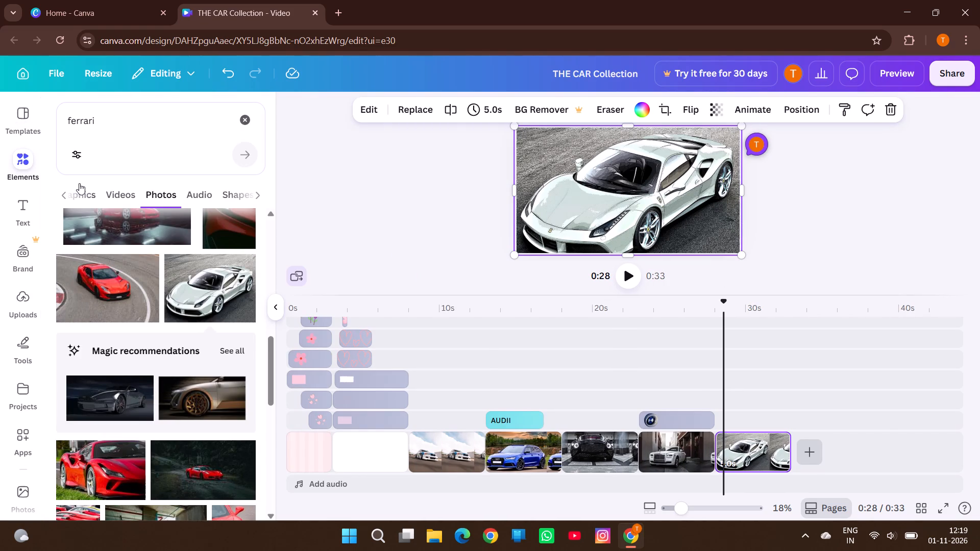
pyautogui.hscroll(5, 92, 190)
pyautogui.click(73, 194)
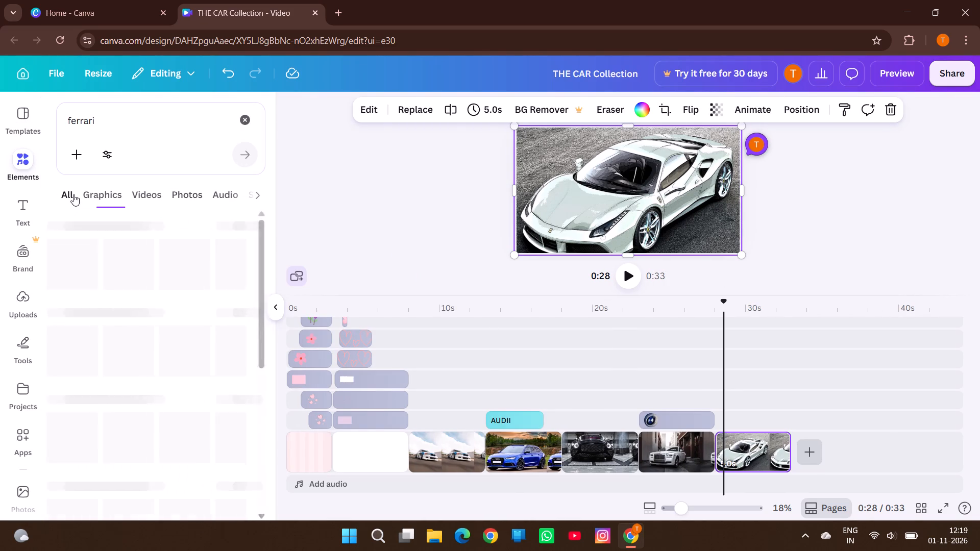
pyautogui.scroll(-2, 129, 341)
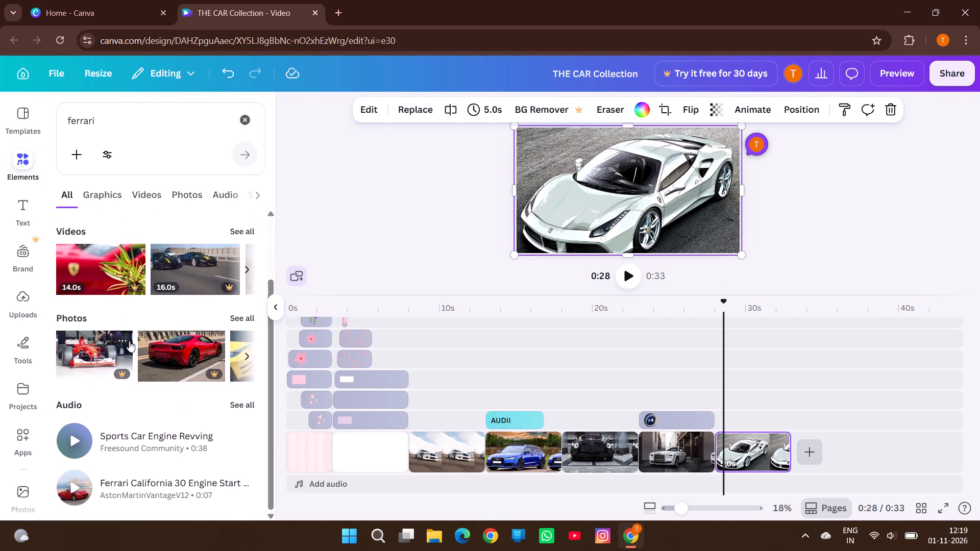
pyautogui.scroll(3, 129, 341)
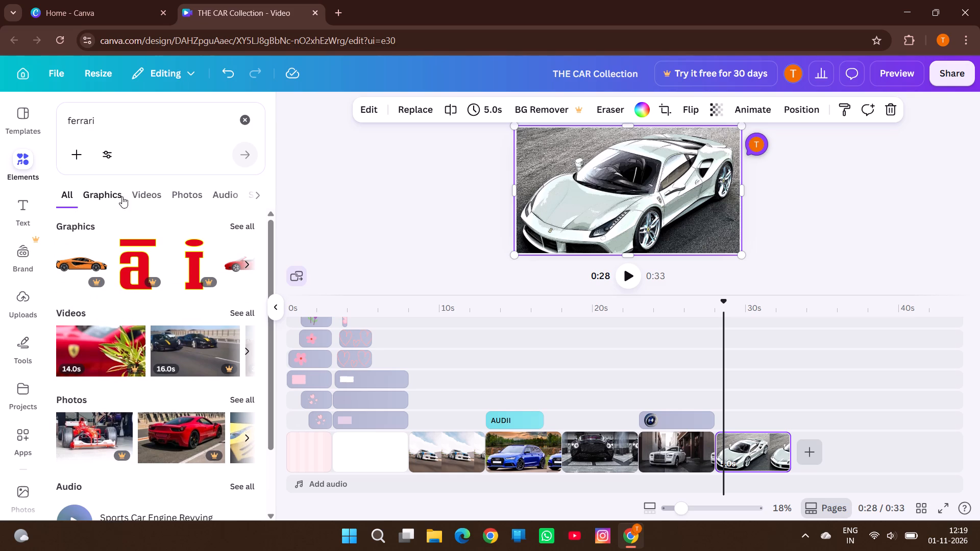
pyautogui.click(18, 122)
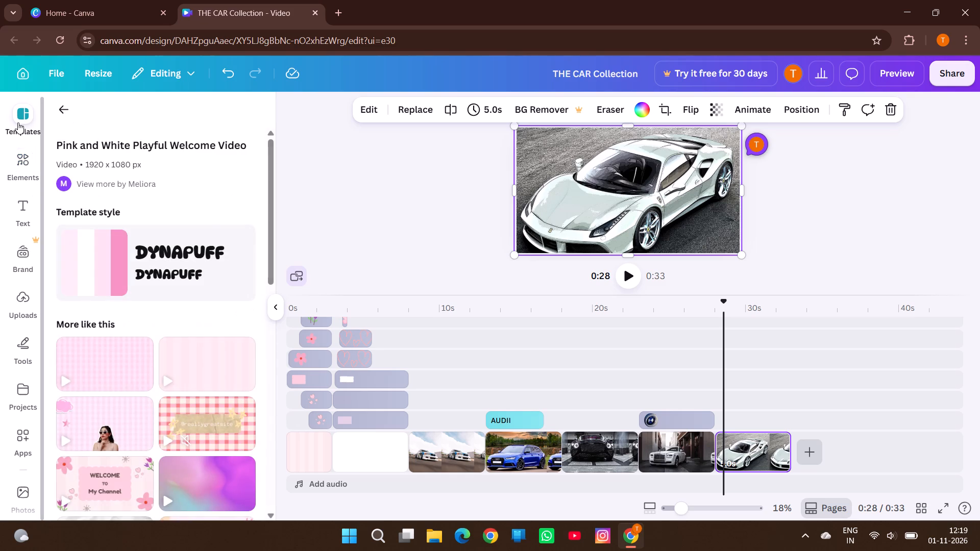
pyautogui.click(19, 165)
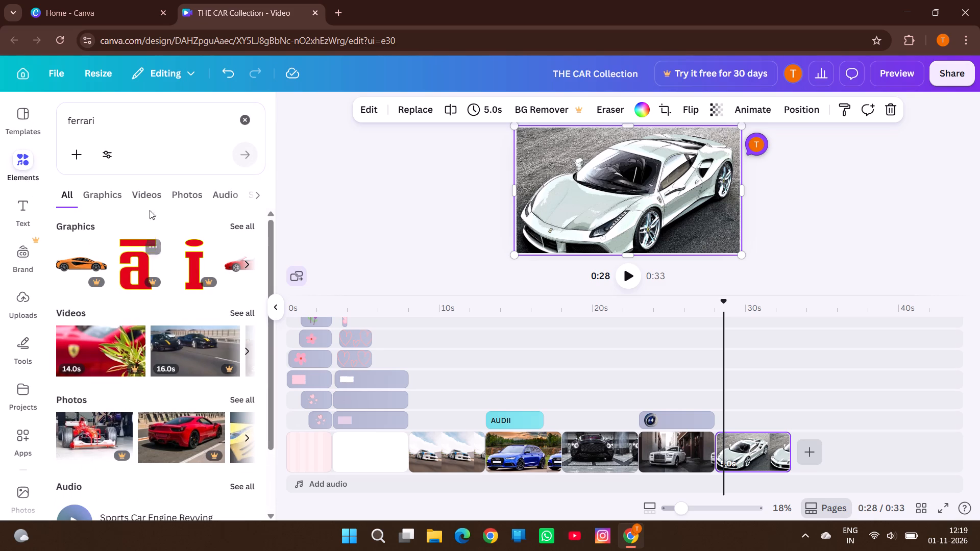
pyautogui.hscroll(-4, 170, 202)
pyautogui.click(219, 193)
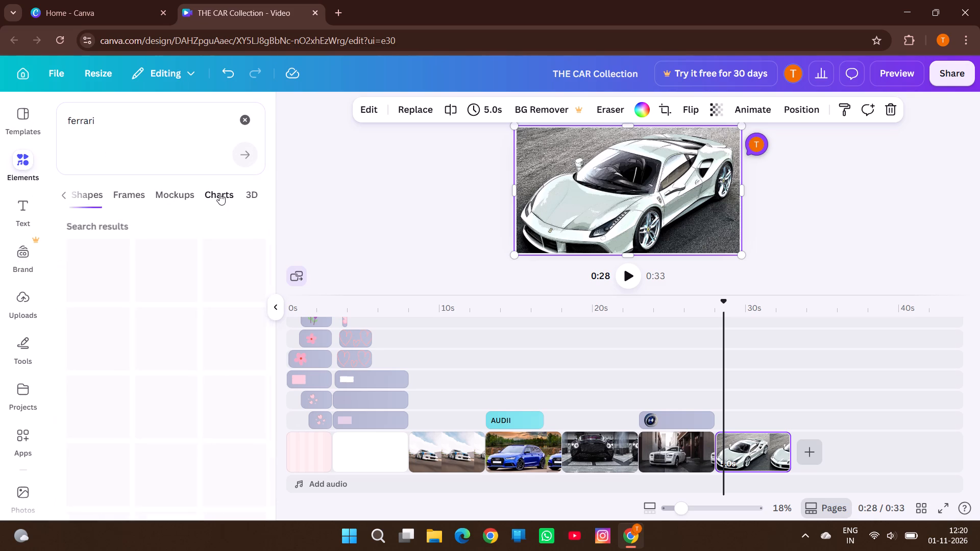
pyautogui.click(257, 196)
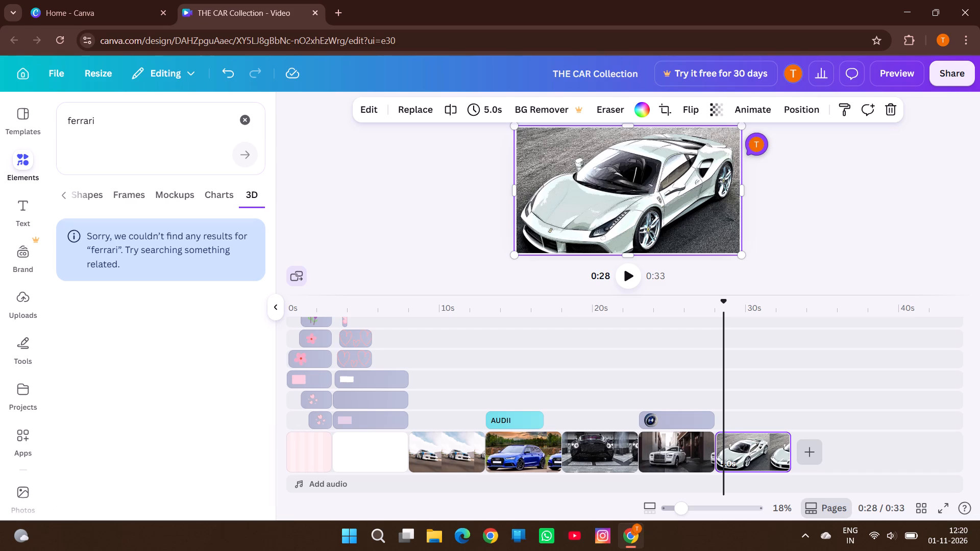
pyautogui.click(158, 197)
pyautogui.click(132, 197)
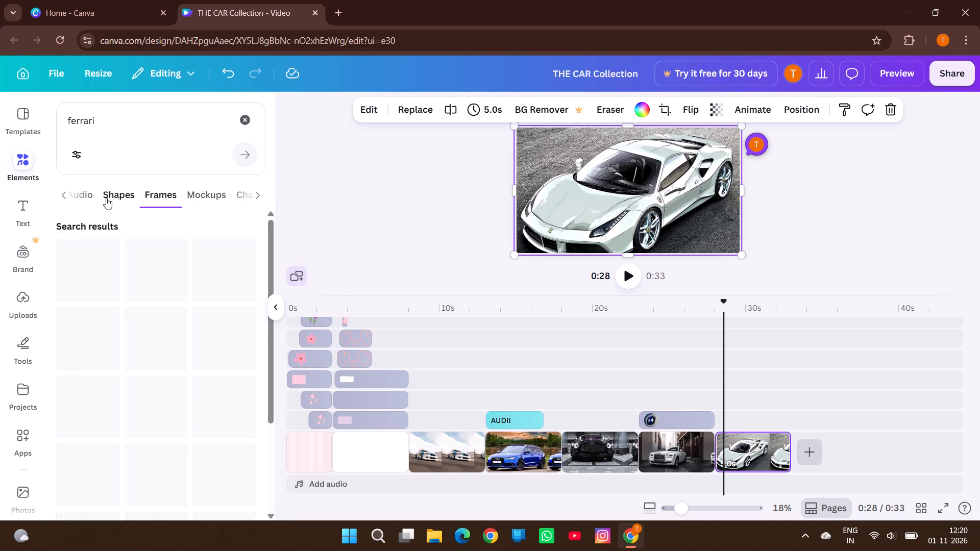
pyautogui.click(96, 198)
pyautogui.click(22, 220)
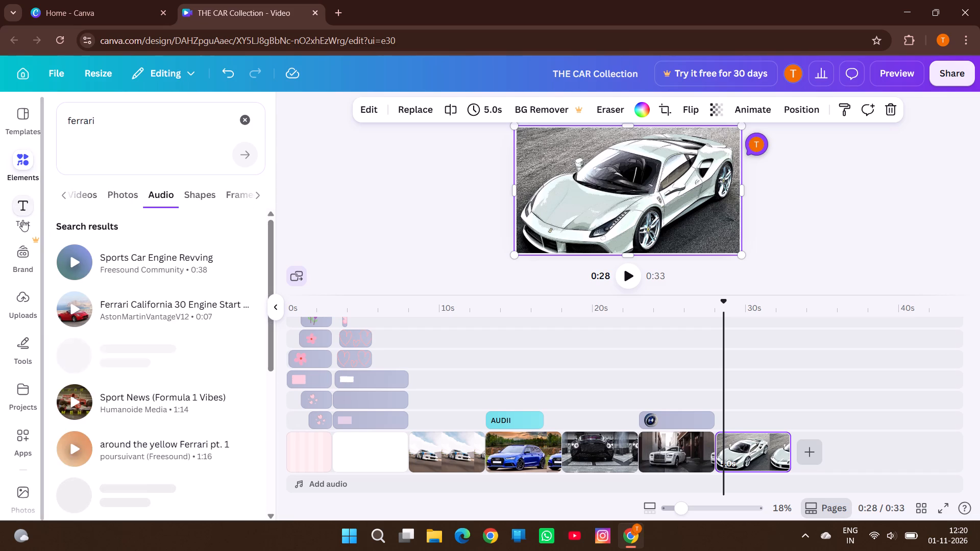
# Insert the saved signature on the Ferrari page and enlarge it.
pyautogui.click(24, 342)
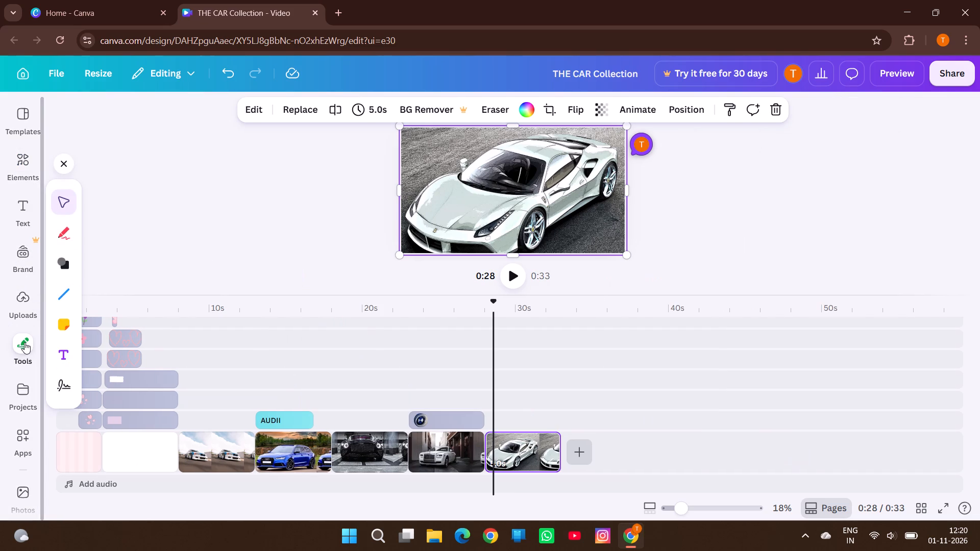
pyautogui.click(64, 327)
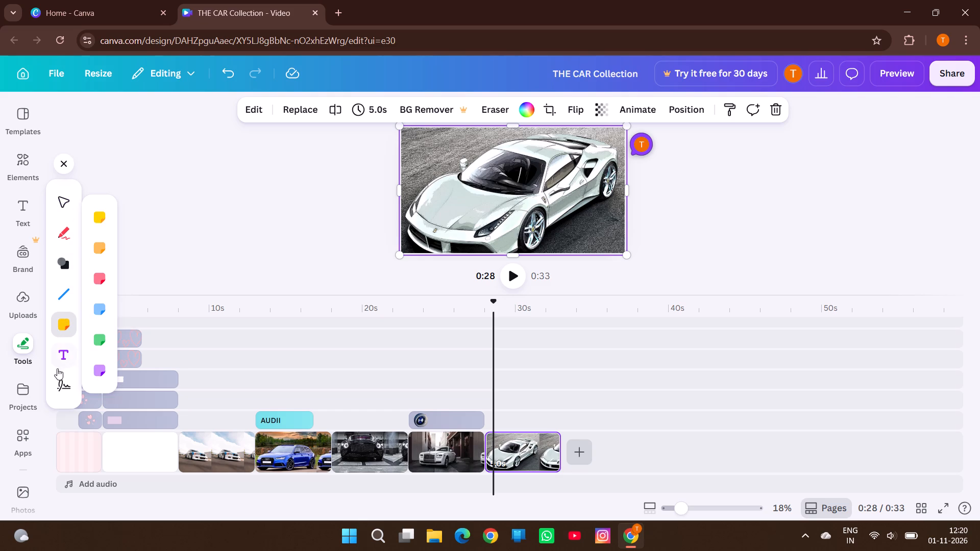
pyautogui.click(64, 383)
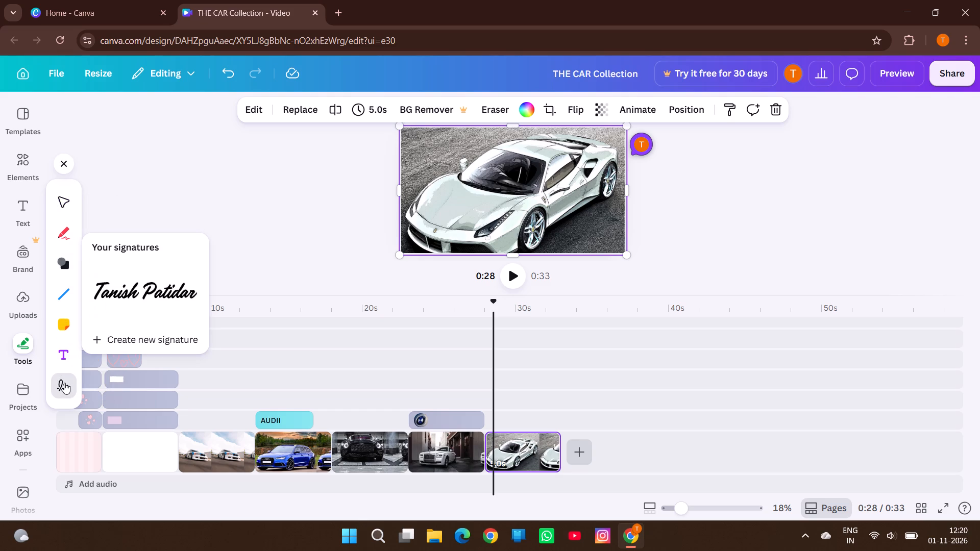
pyautogui.click(144, 285)
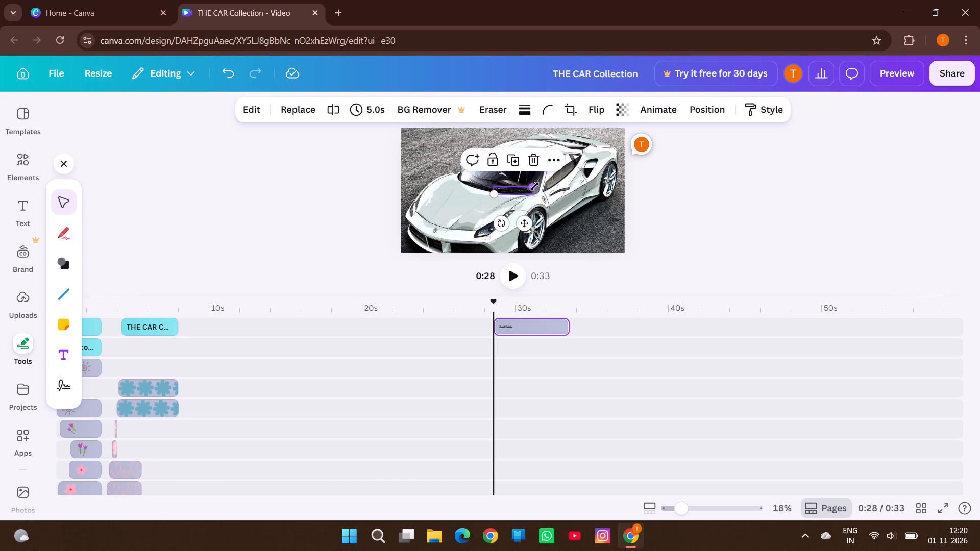
pyautogui.moveTo(534, 187); pyautogui.dragTo(571, 154)
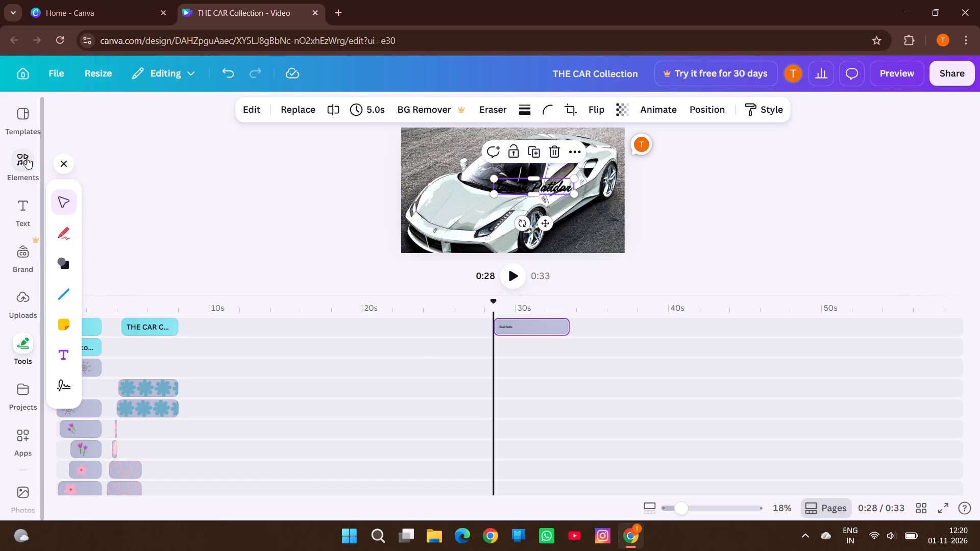
# Add a solid-line border around the signature on the Ferrari photo.
pyautogui.tripleClick(548, 187)
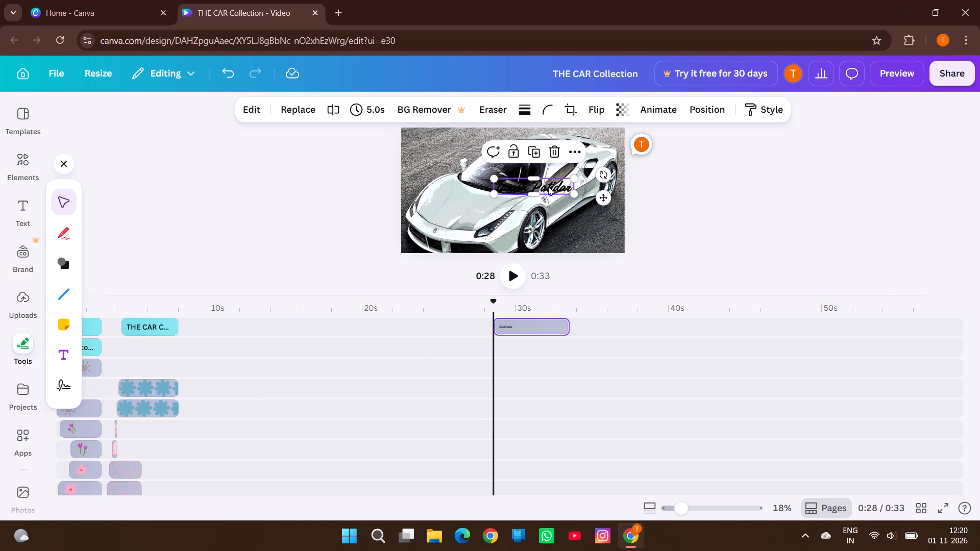
pyautogui.click(551, 184)
pyautogui.moveTo(551, 184); pyautogui.dragTo(556, 186)
pyautogui.tripleClick(556, 186)
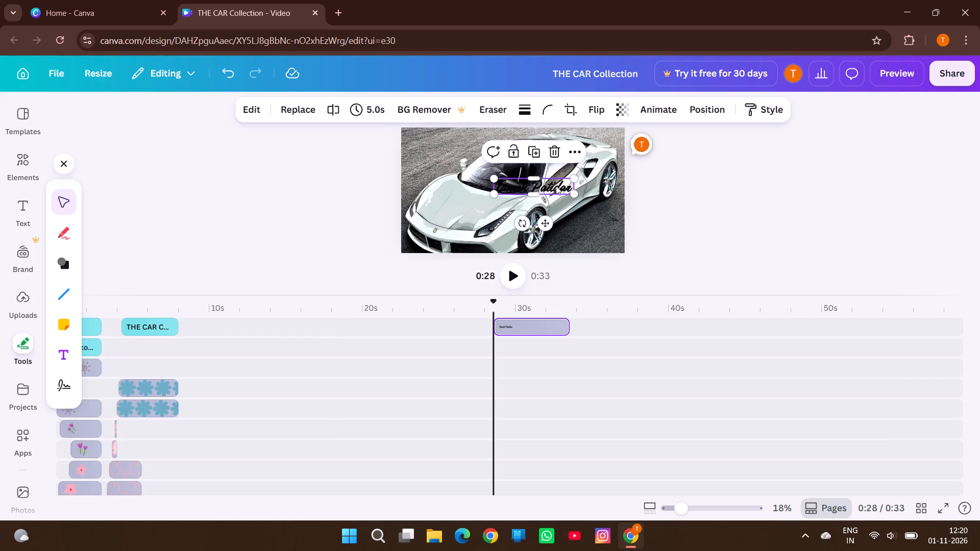
pyautogui.click(556, 186)
pyautogui.click(522, 108)
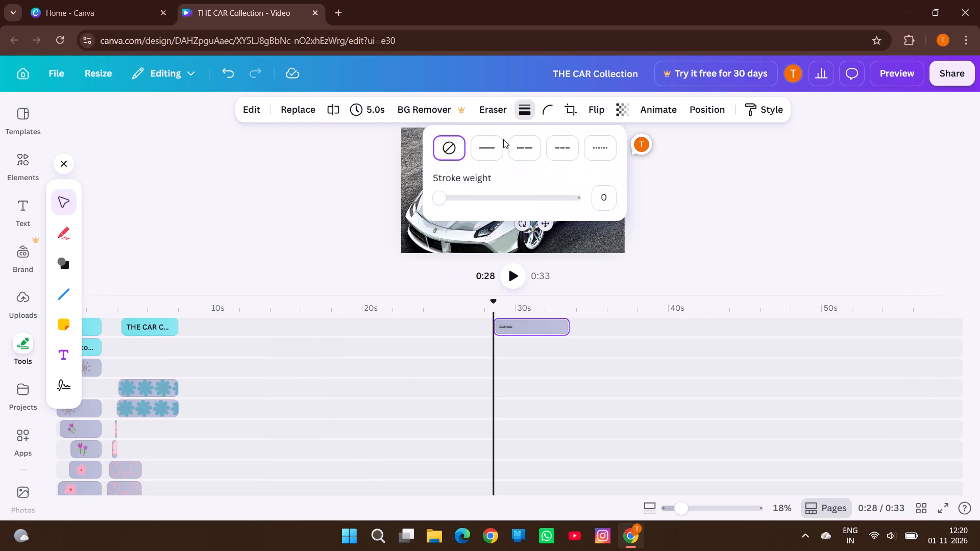
pyautogui.click(489, 152)
pyautogui.click(594, 223)
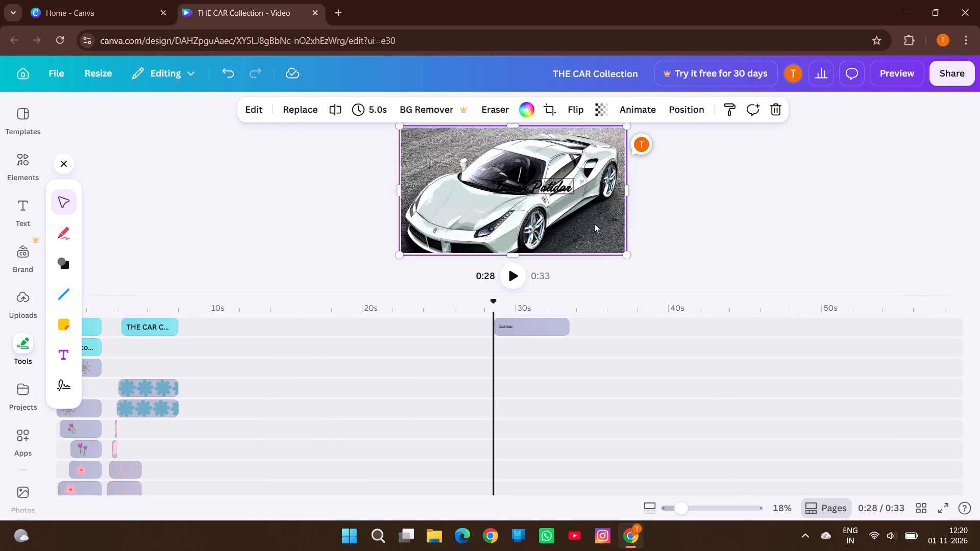
# Move the signature to the upper-left corner of the Ferrari photo.
pyautogui.moveTo(543, 181); pyautogui.dragTo(453, 139)
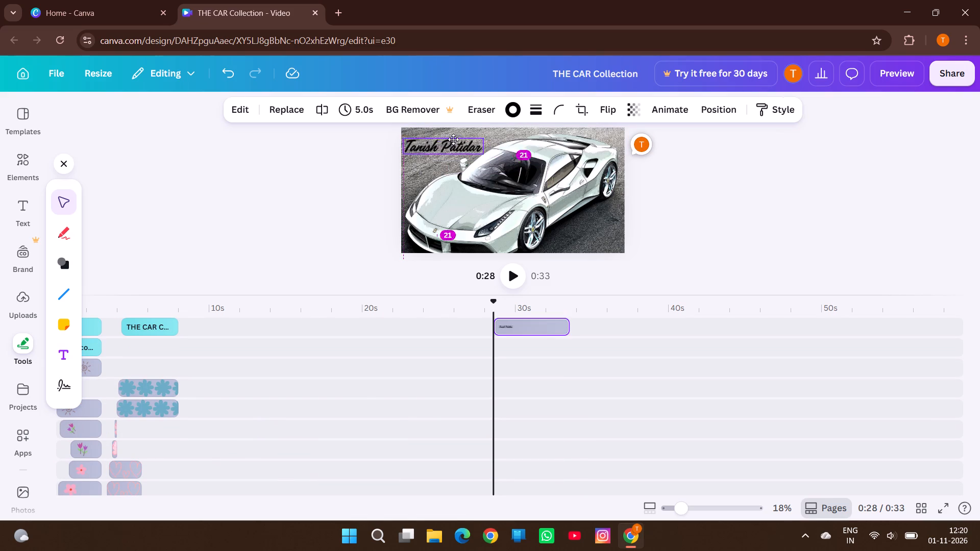
pyautogui.moveTo(453, 139); pyautogui.dragTo(455, 138)
pyautogui.click(609, 211)
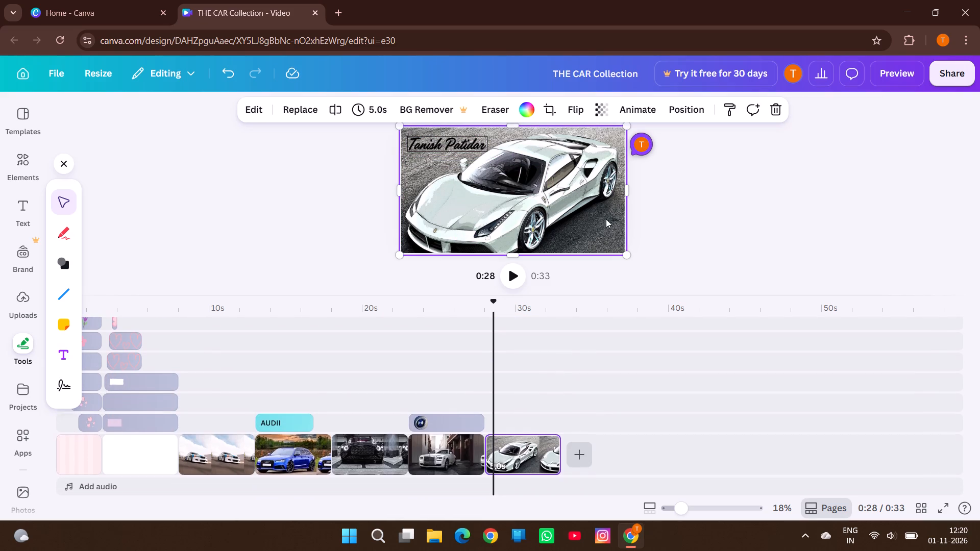
# Adjust both ends of the signature's timing to match the Ferrari page, for a duration of 5.0 s.
pyautogui.hscroll(1, 565, 321)
pyautogui.scroll(2, 565, 321)
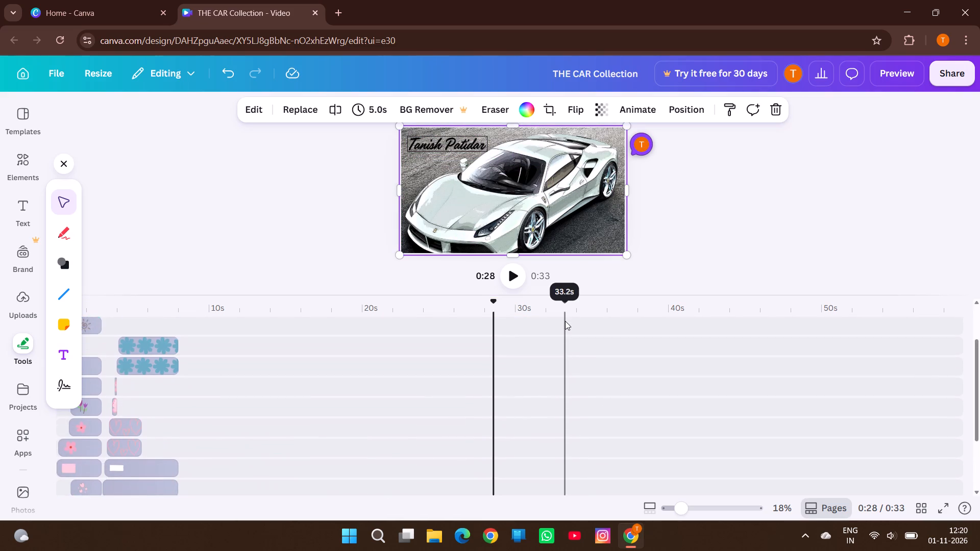
pyautogui.scroll(1, 565, 321)
pyautogui.moveTo(498, 344); pyautogui.dragTo(496, 345)
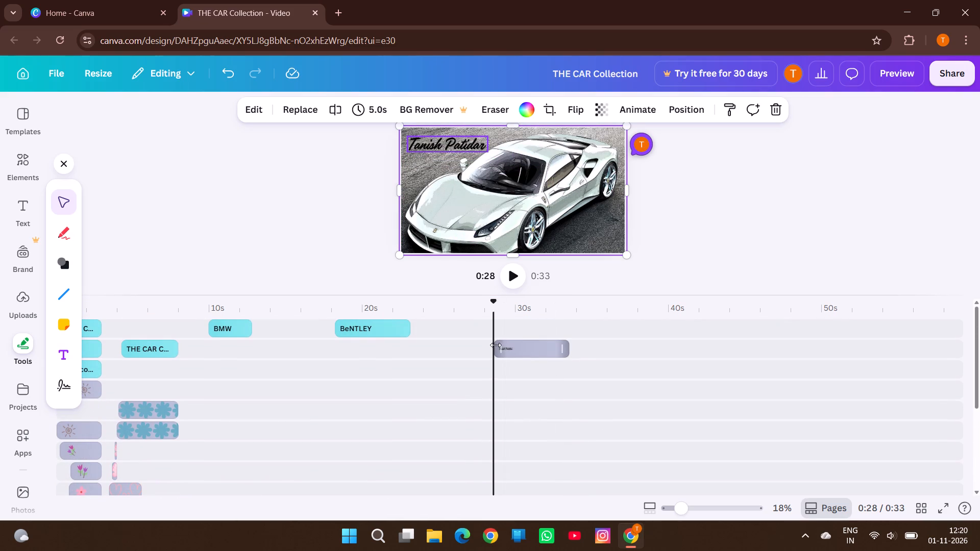
pyautogui.moveTo(496, 345); pyautogui.dragTo(487, 348)
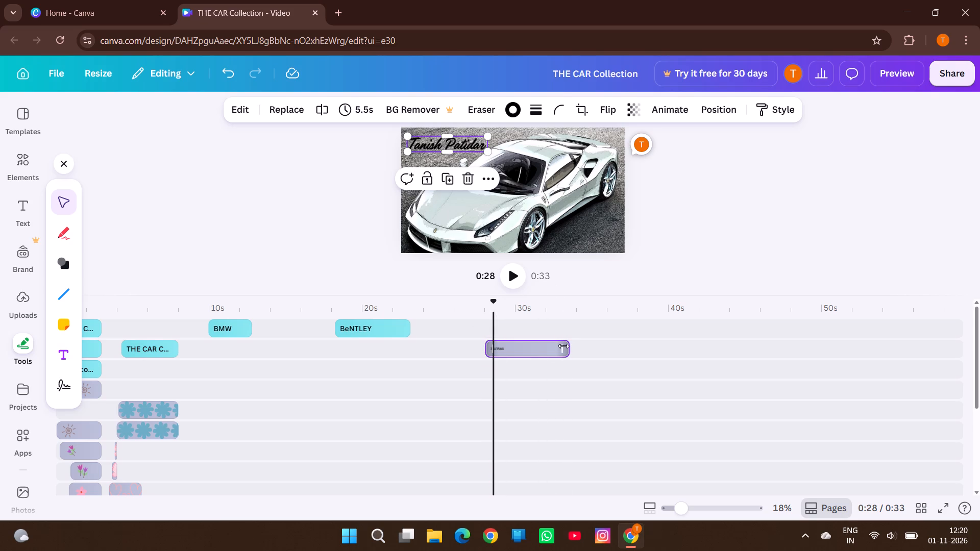
pyautogui.click(563, 346)
pyautogui.moveTo(563, 348); pyautogui.dragTo(554, 352)
# Play the video from the Rolls-Royce page to the end to check the signature's timing.
pyautogui.hscroll(-1, 465, 386)
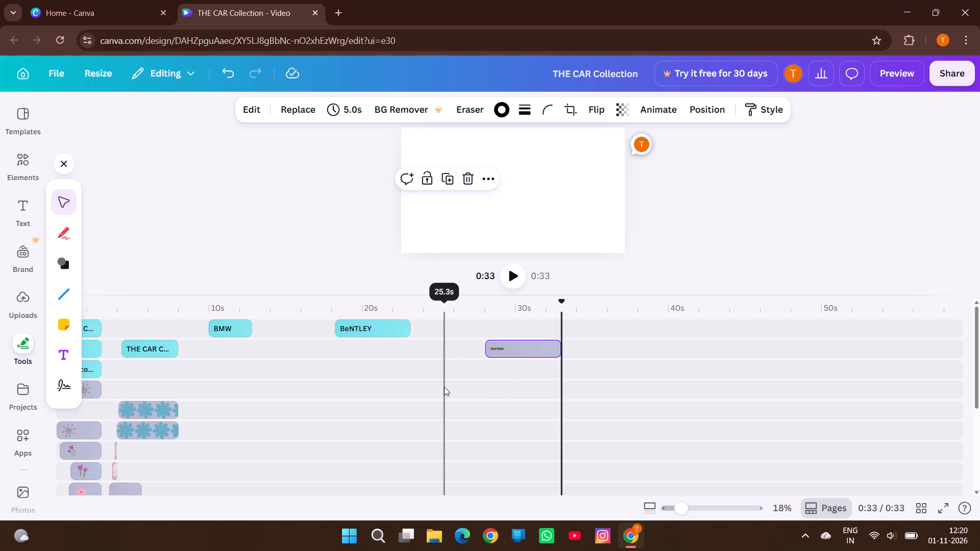
pyautogui.hscroll(-1, 444, 387)
pyautogui.click(444, 387)
pyautogui.click(510, 273)
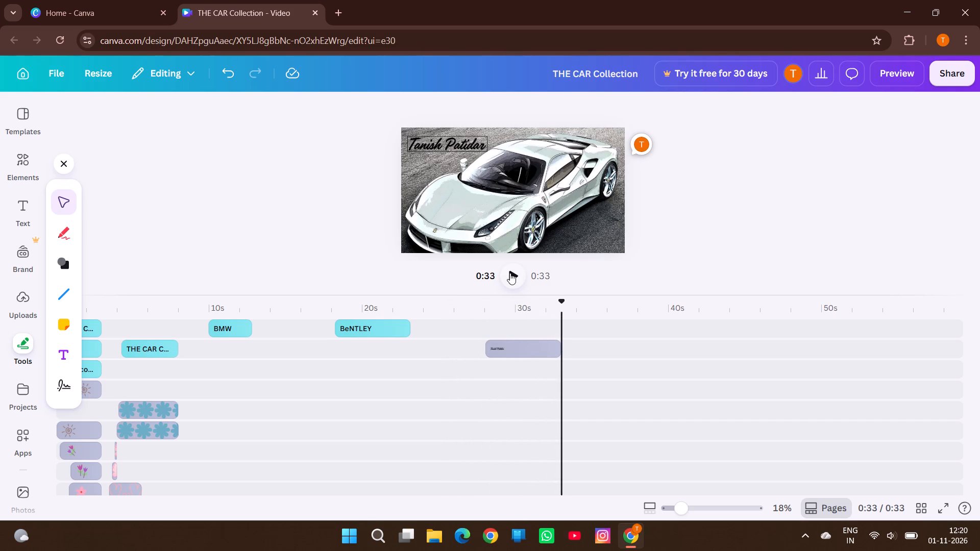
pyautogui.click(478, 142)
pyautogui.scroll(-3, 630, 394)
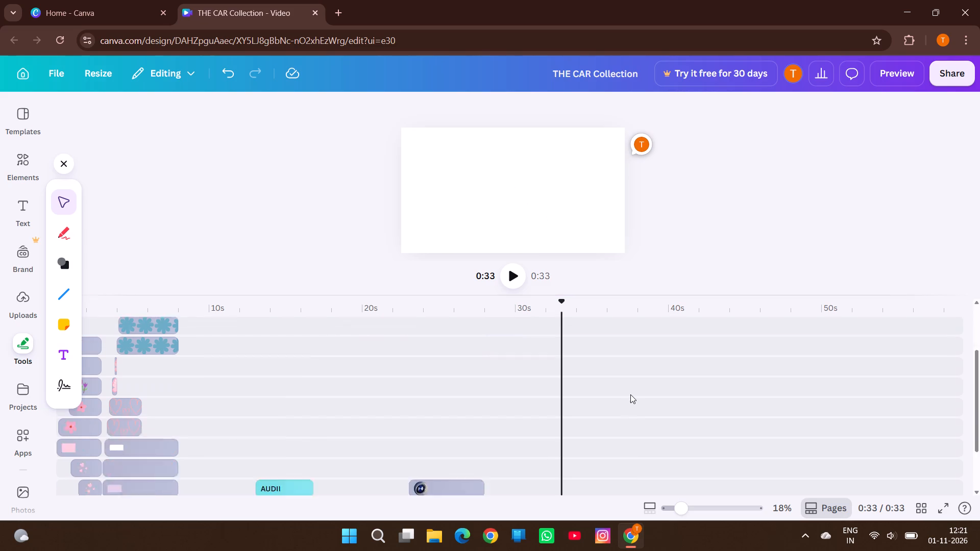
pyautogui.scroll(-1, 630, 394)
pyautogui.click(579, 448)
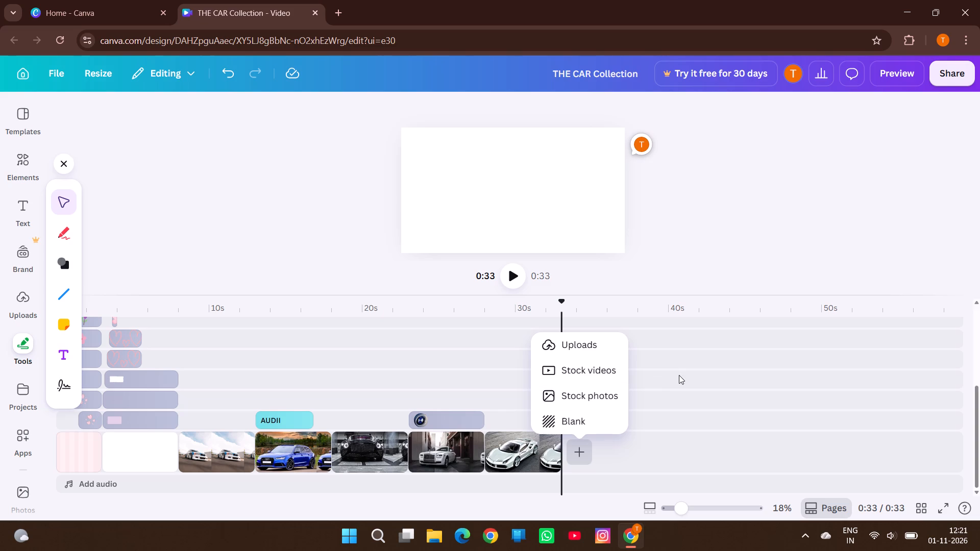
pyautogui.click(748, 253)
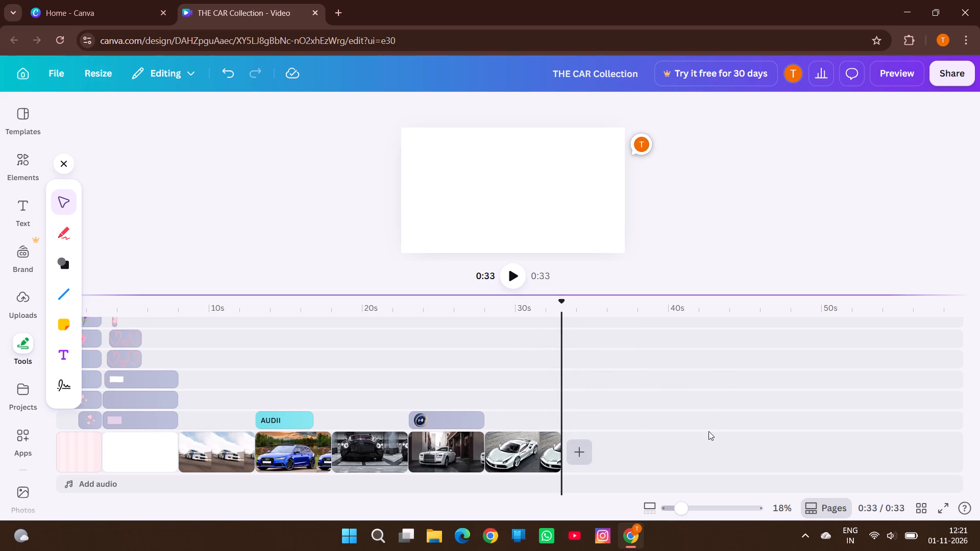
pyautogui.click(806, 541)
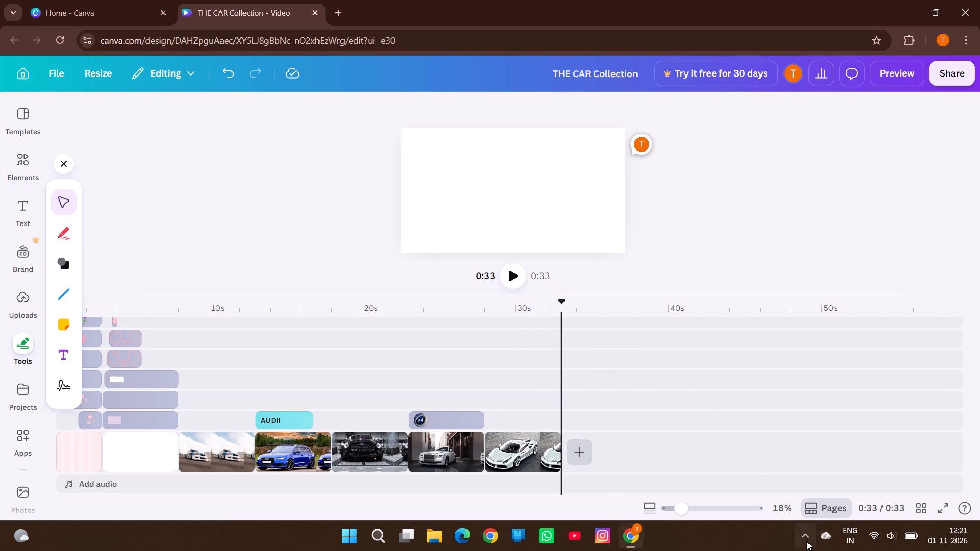
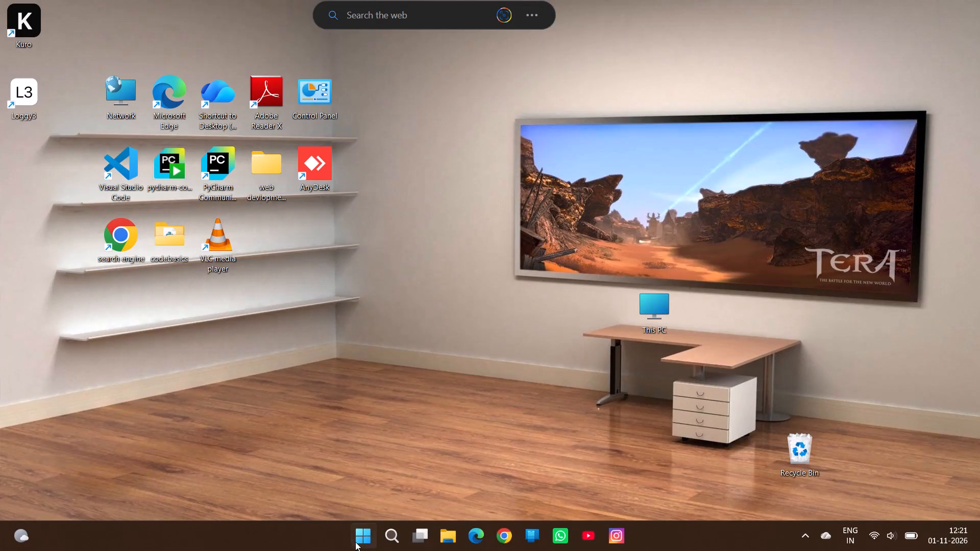
# Shut down the computer from the Windows desktop.
pyautogui.click(354, 541)
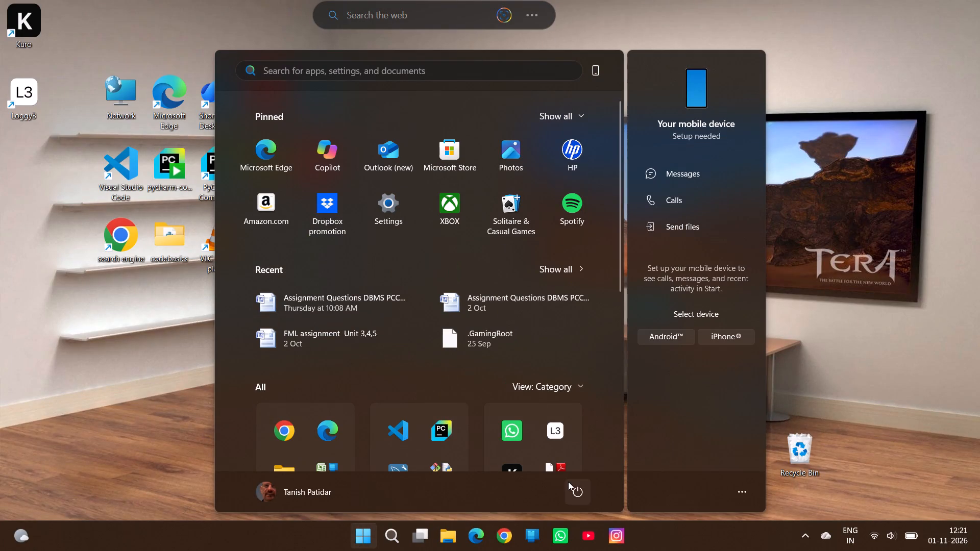
pyautogui.click(568, 482)
pyautogui.click(581, 452)
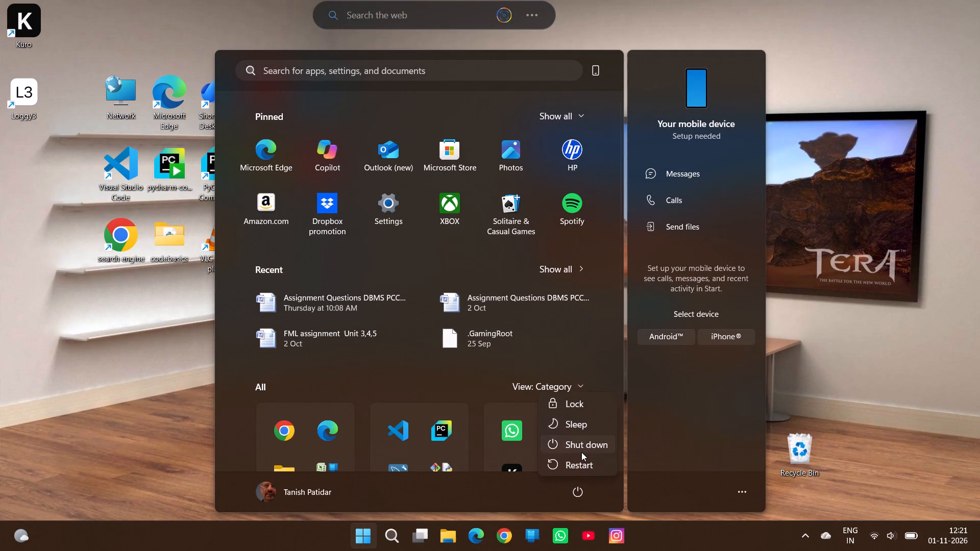